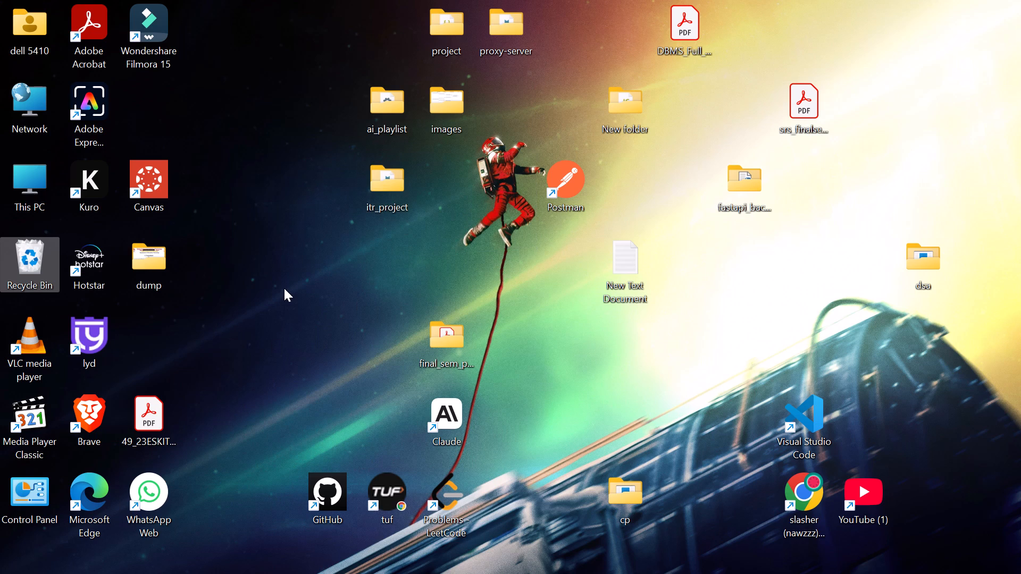
Open the final_sem_project folder from the desktop.
double_click(454, 345)
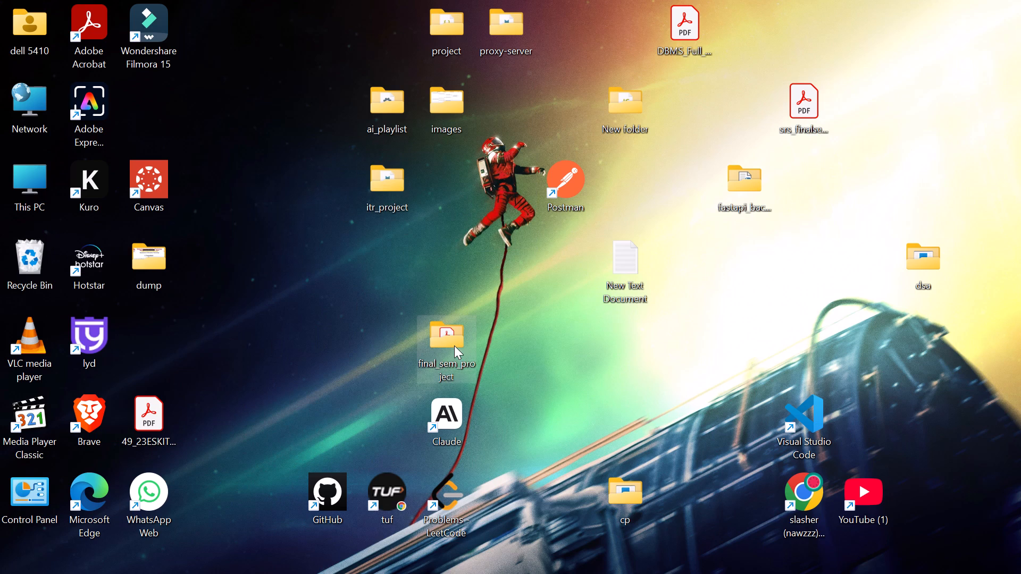
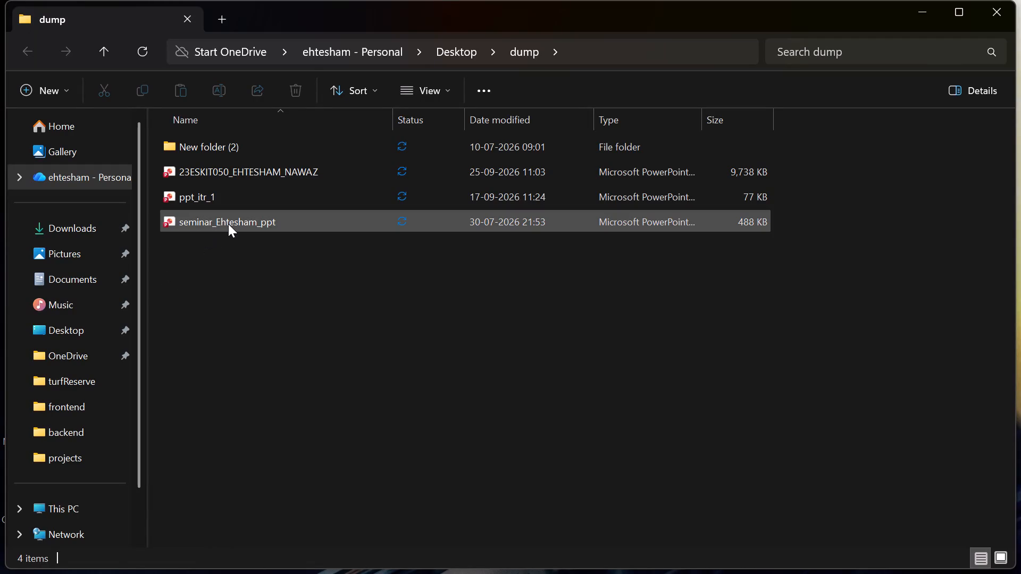
Open the seminar PowerPoint file from the dump folder to check its title slide, then close it.
double_click(228, 224)
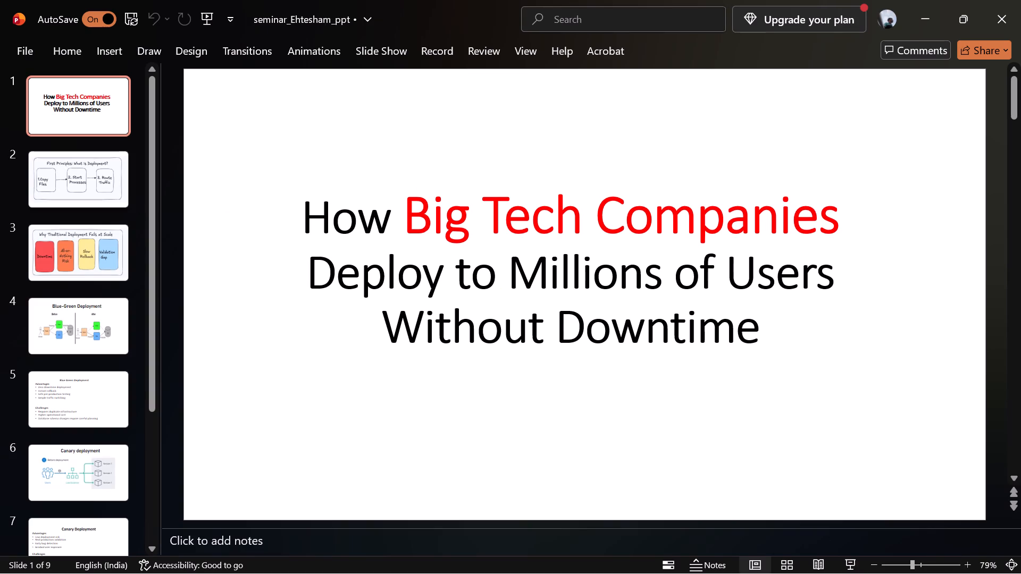
left_click(1020, 0)
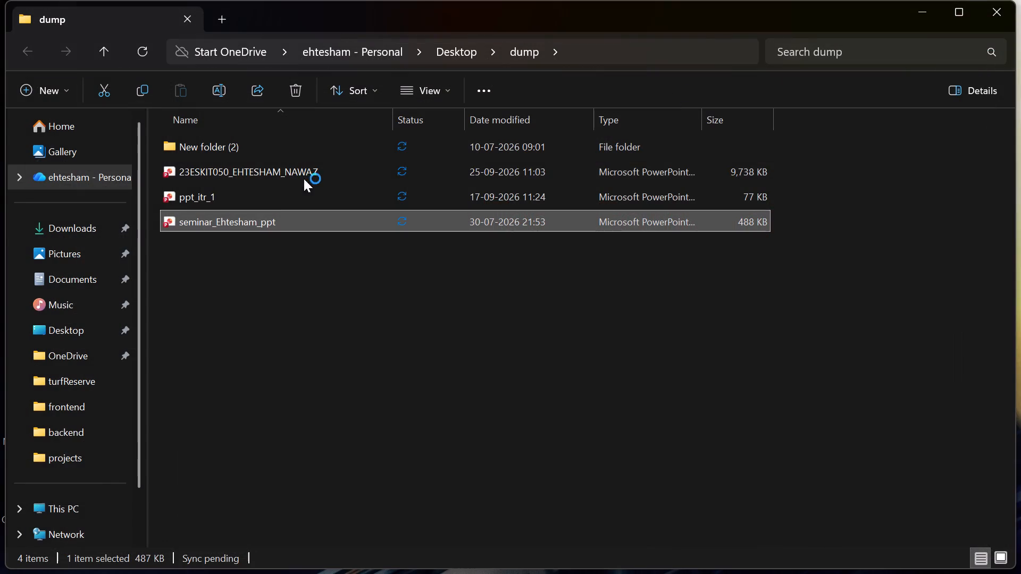
right_click(252, 212)
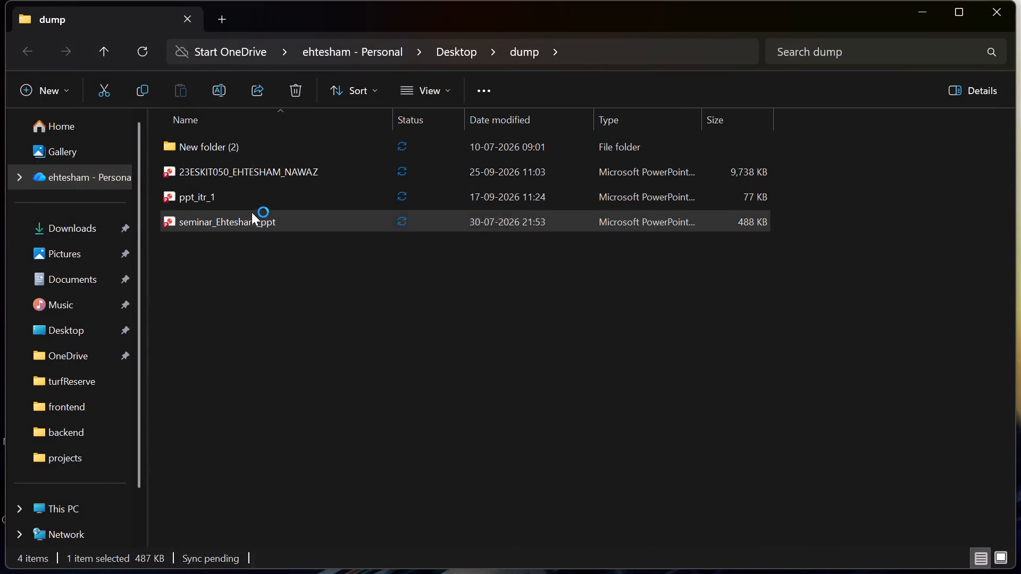
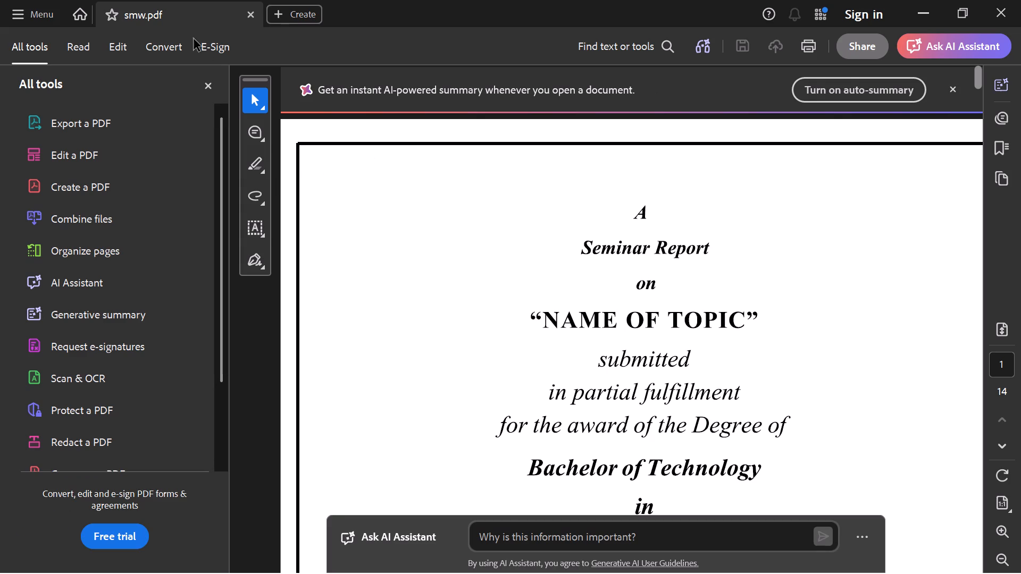
left_click(206, 81)
scroll(296, 377, "down", 4)
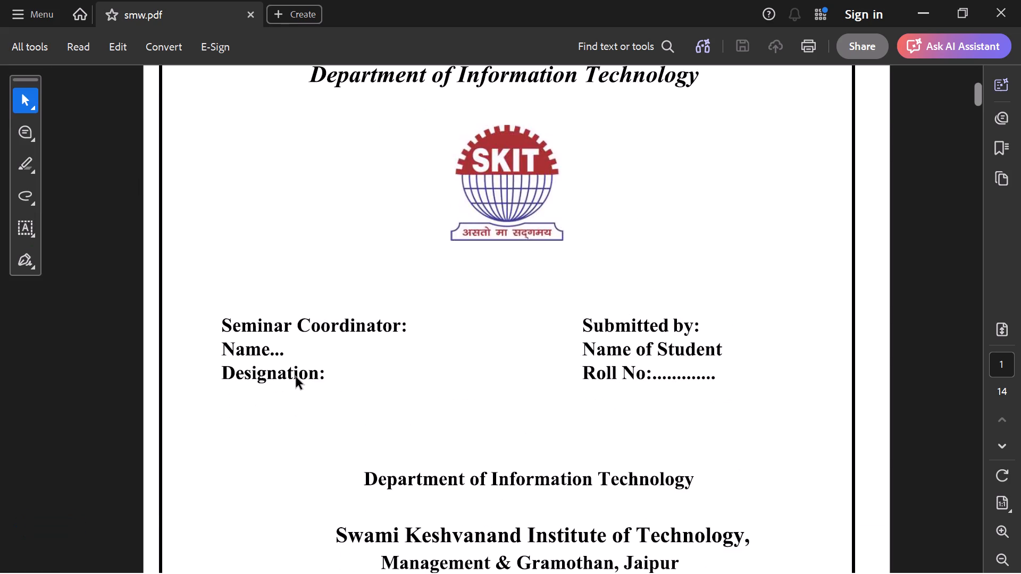
scroll(430, 281, "down", 6)
scroll(430, 281, "up", 2)
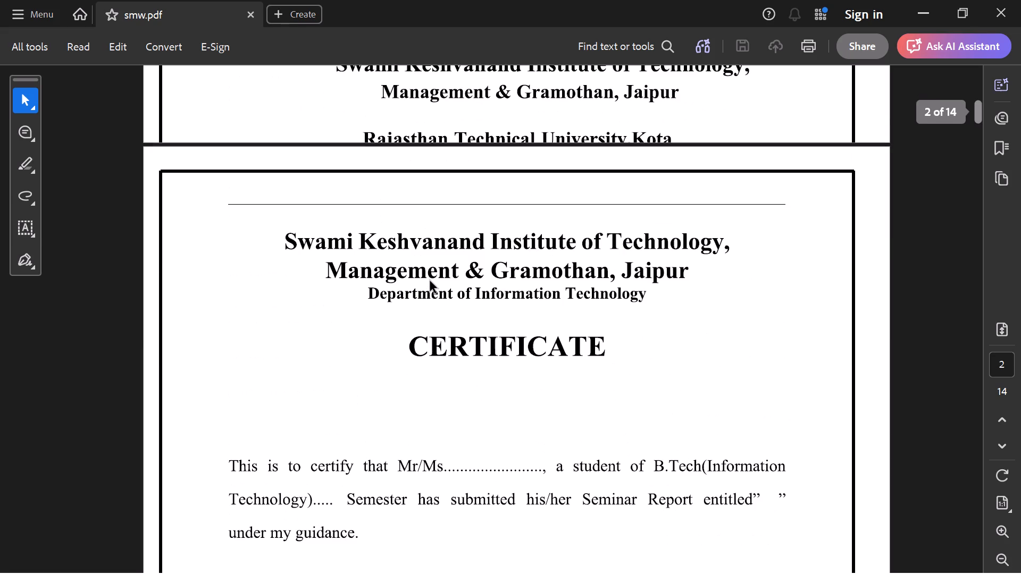
scroll(430, 281, "down", 12)
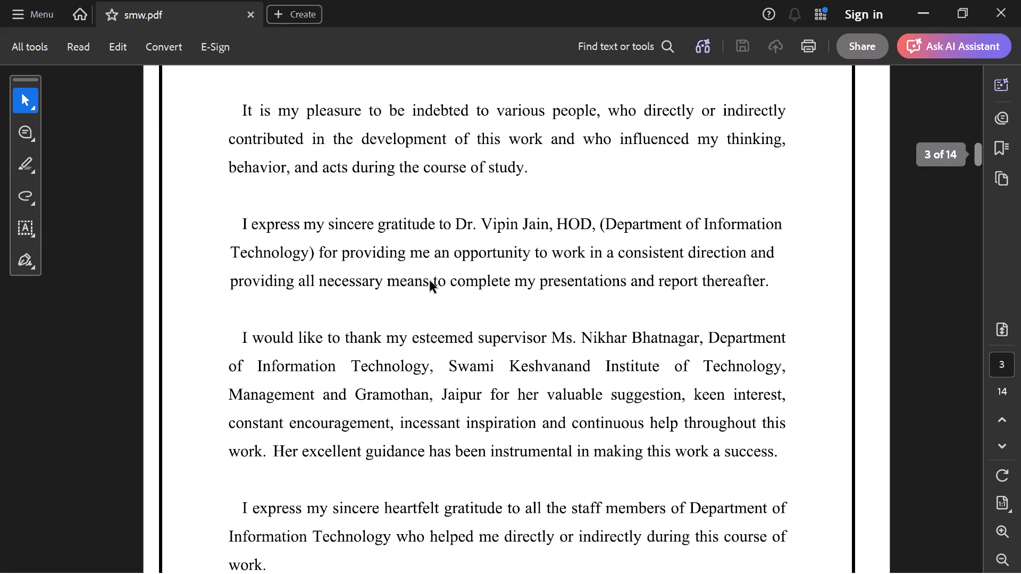
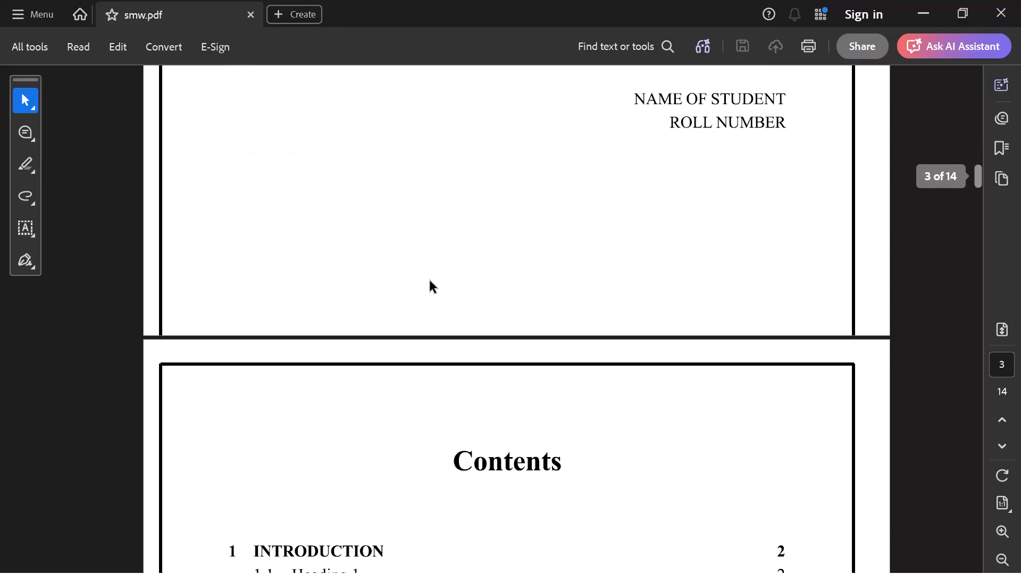
Examine the contents, list of figures and Chapter 1 to 3 pages of the report format in smw.pdf.
scroll(430, 281, "down", 1)
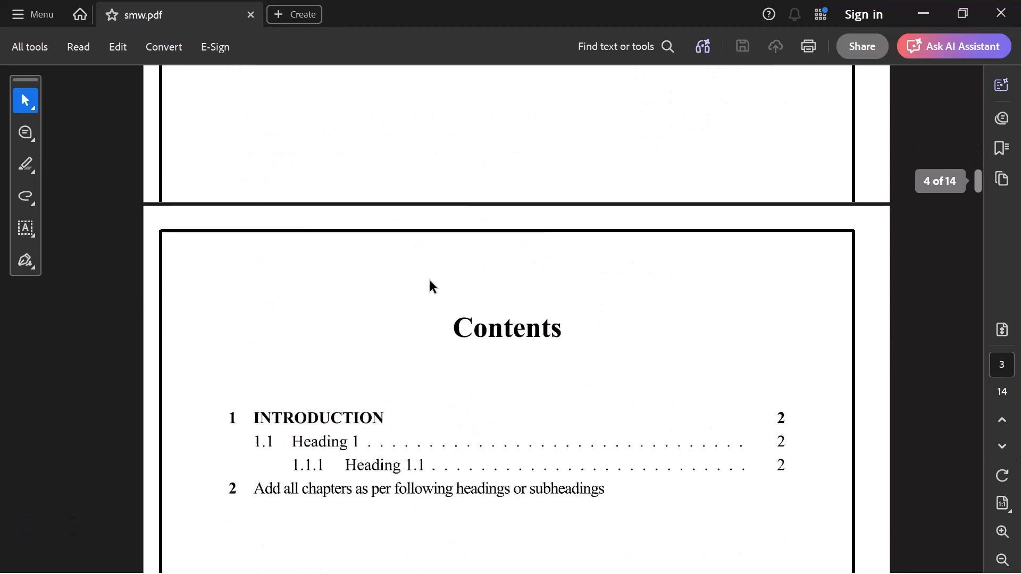
scroll(430, 281, "down", 2)
scroll(430, 281, "up", 1)
scroll(430, 281, "down", 7)
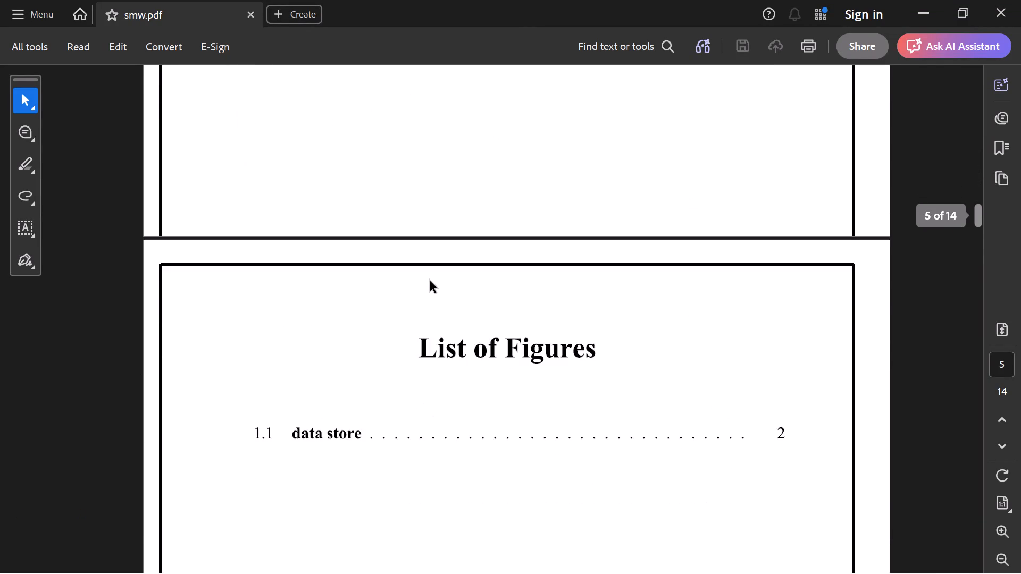
scroll(430, 281, "down", 14)
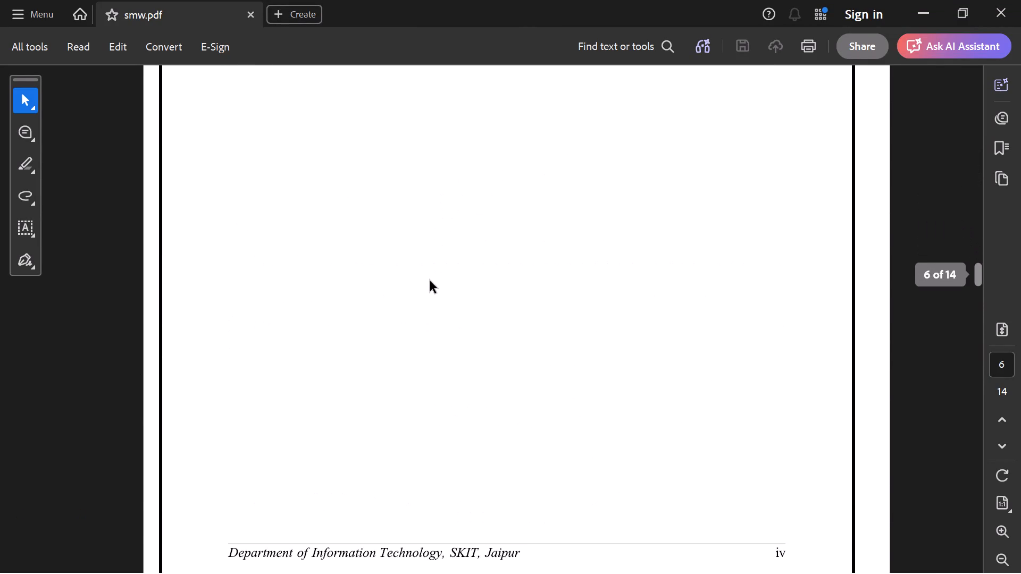
scroll(430, 281, "down", 11)
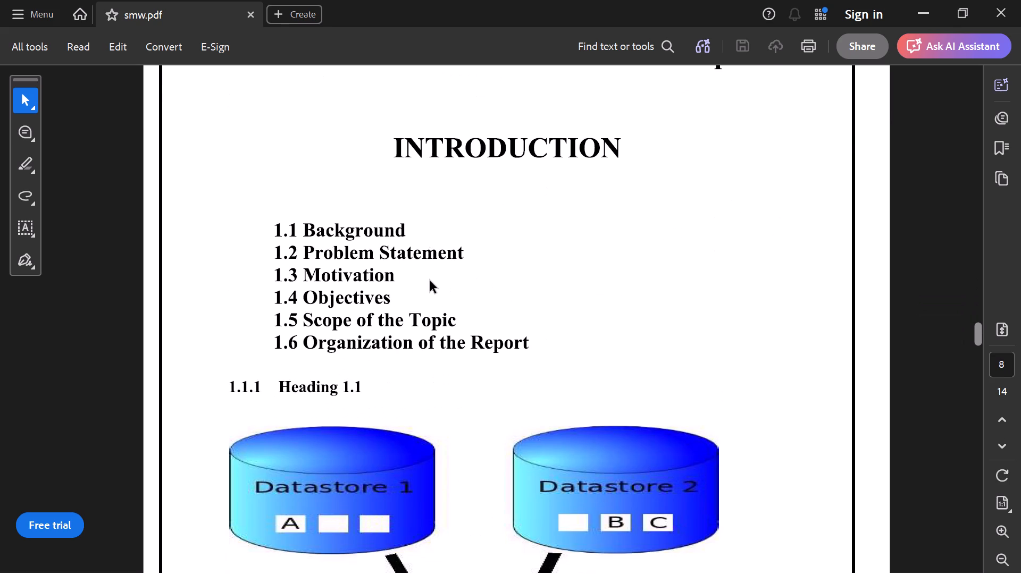
scroll(430, 281, "down", 1)
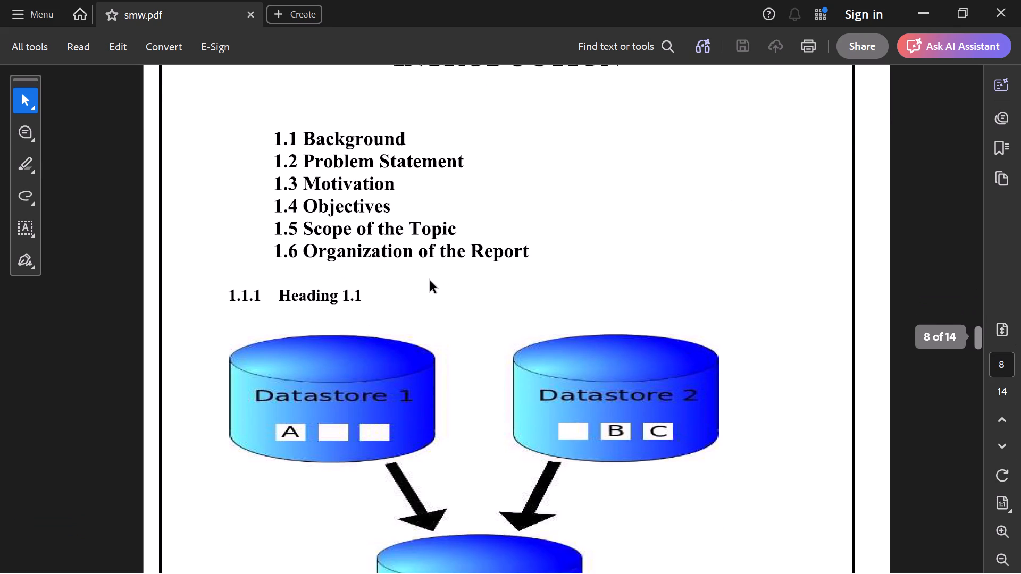
scroll(430, 281, "down", 8)
scroll(430, 281, "up", 2)
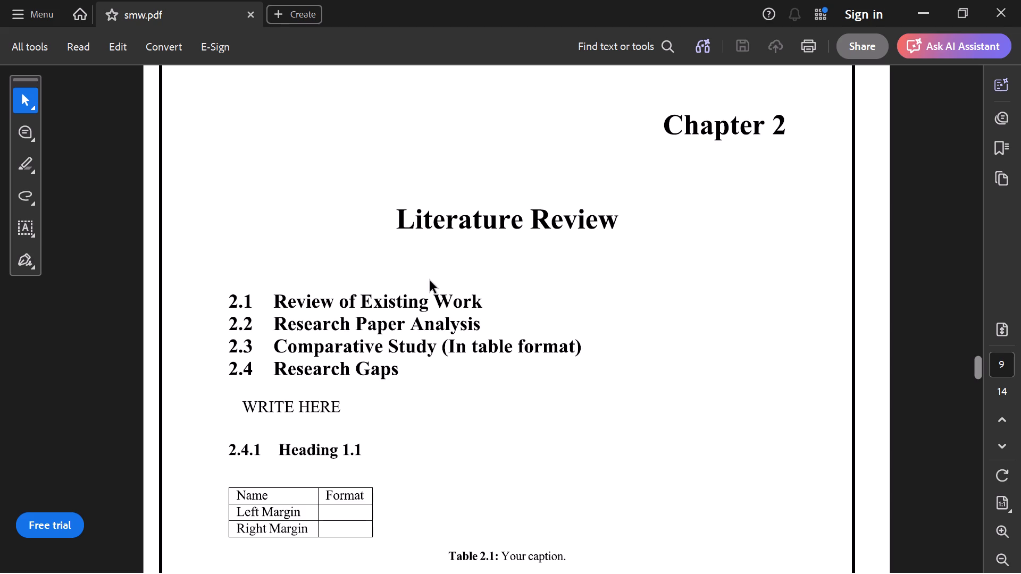
scroll(430, 281, "down", 1)
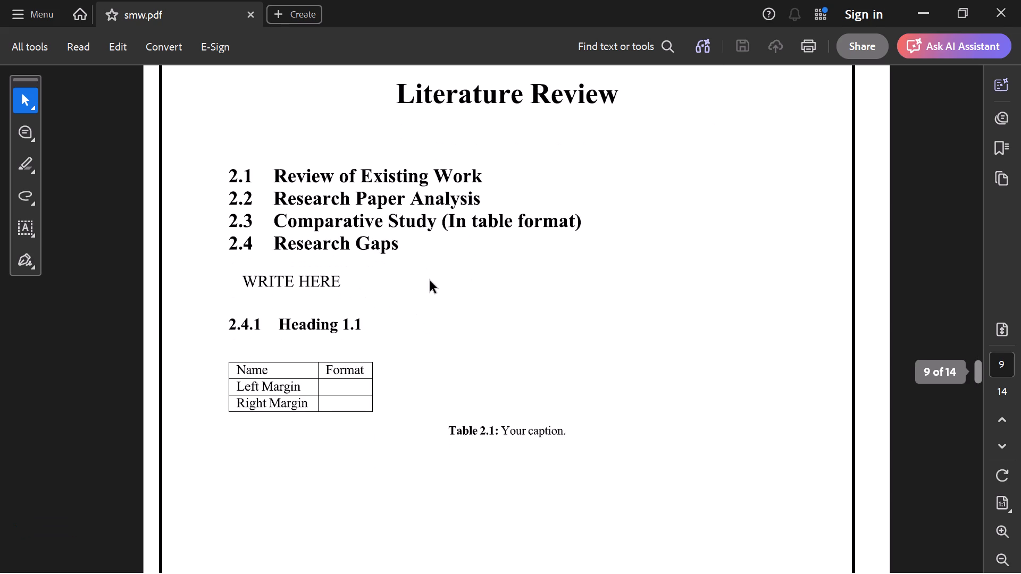
scroll(430, 281, "down", 2)
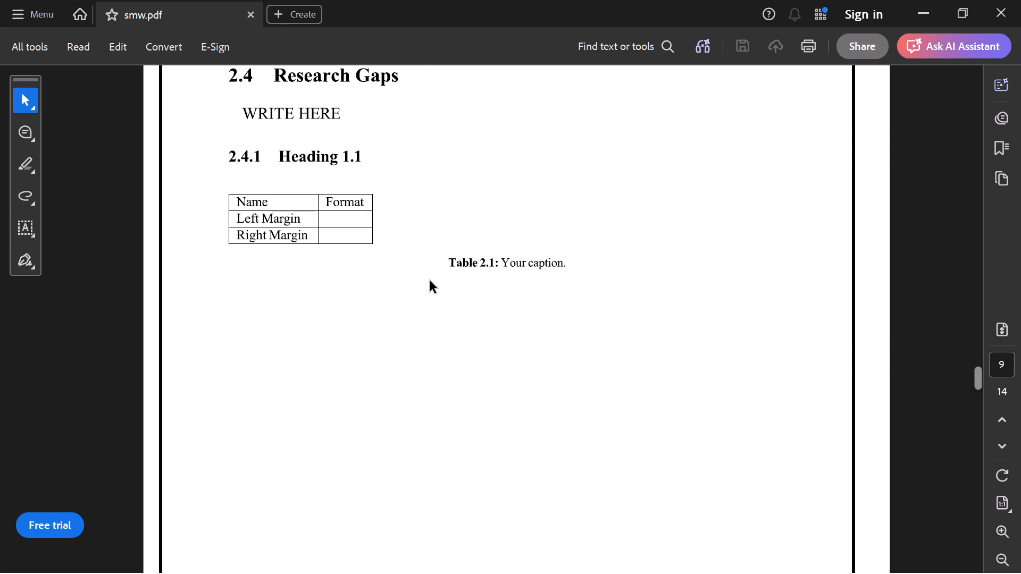
scroll(430, 281, "down", 4)
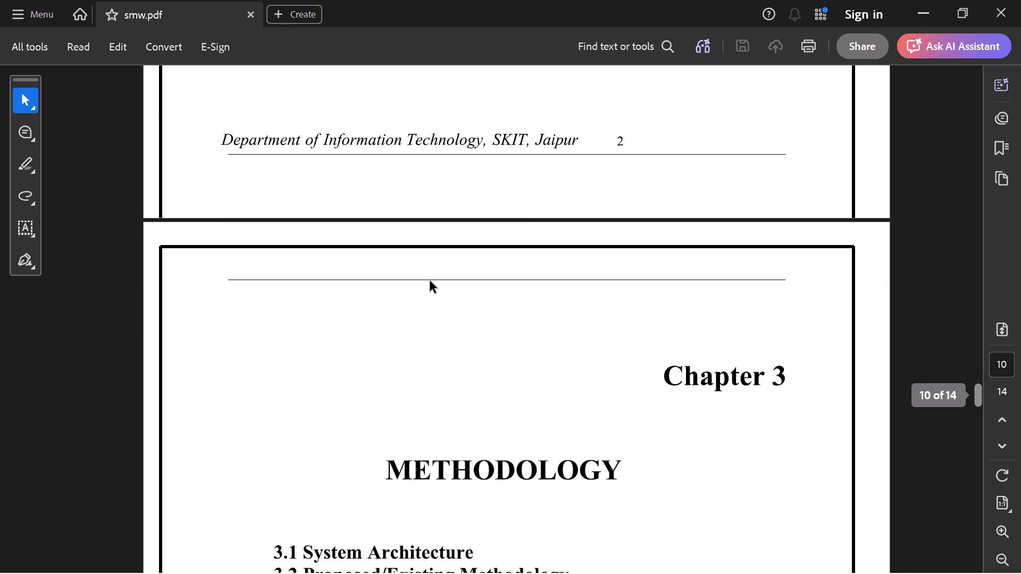
scroll(430, 281, "down", 2)
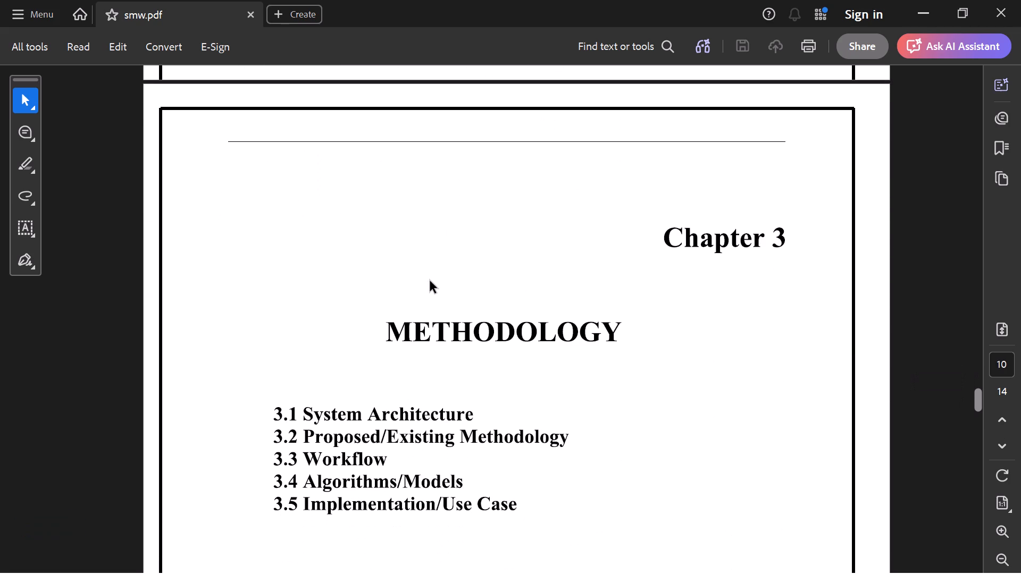
scroll(430, 281, "down", 1)
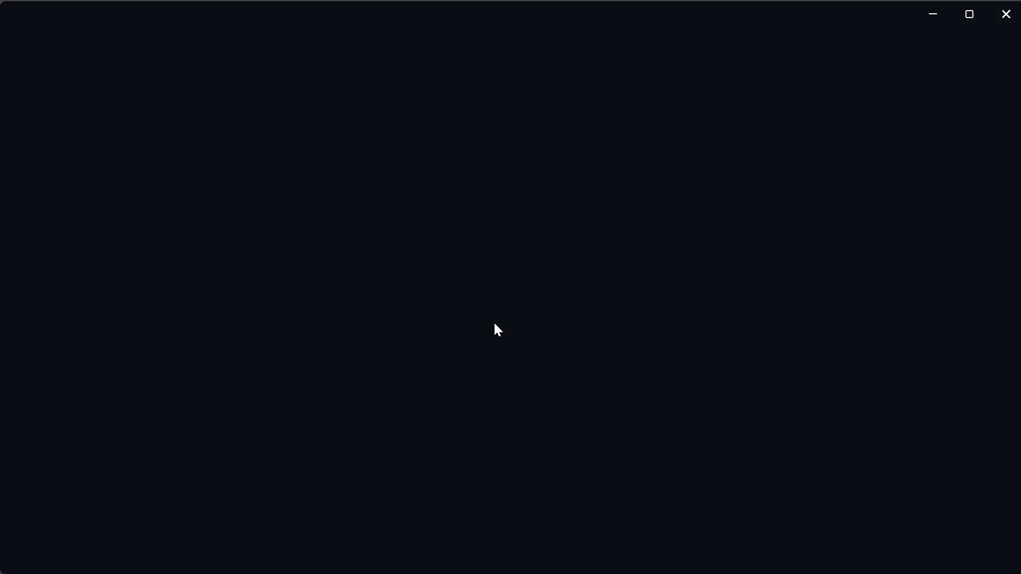
left_click(464, 271)
key("ctrl+a")
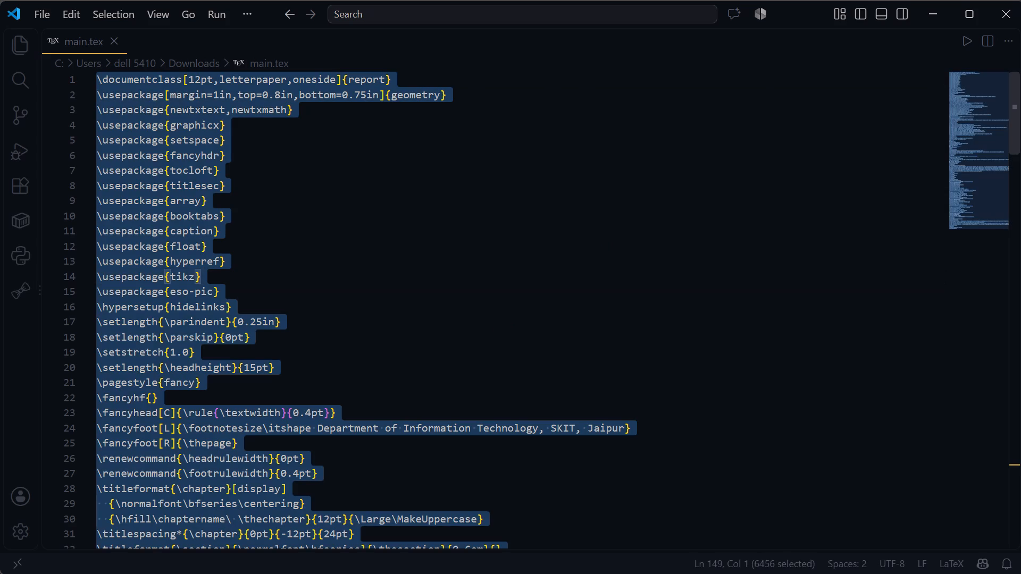
key("ctrl+c")
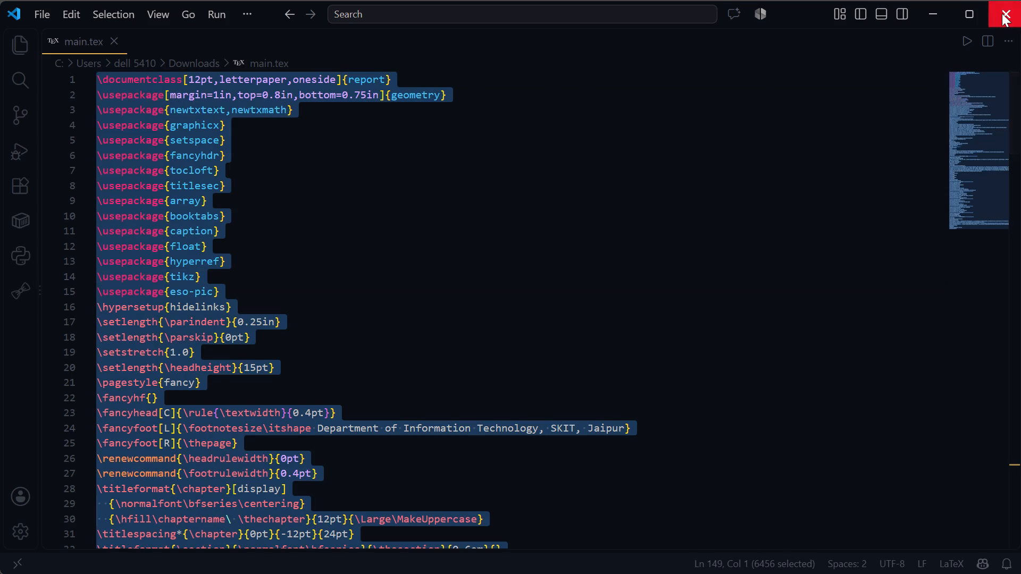
left_click(1002, 13)
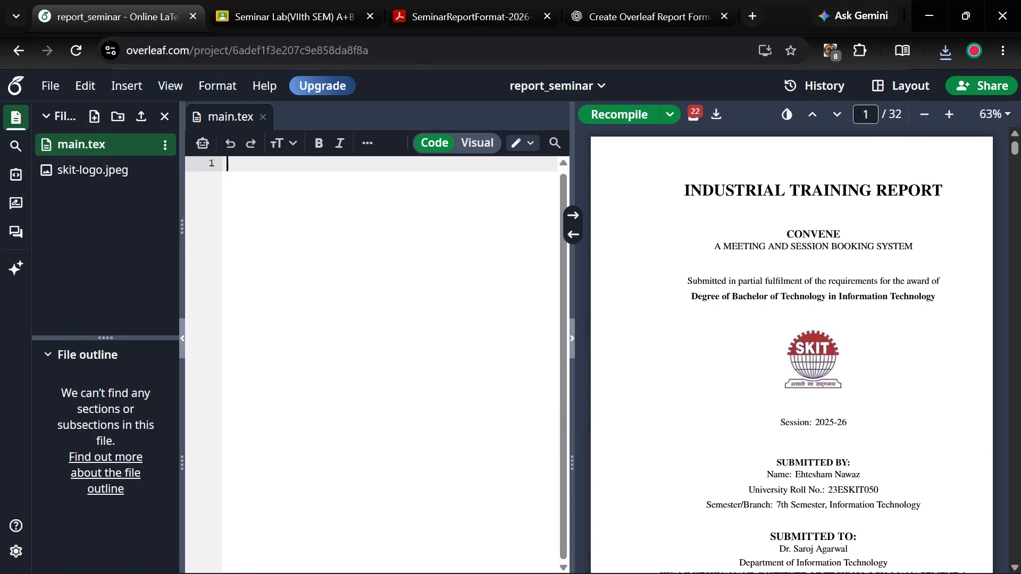
Paste the copied LaTeX code into the empty main.tex of the report_seminar Overleaf project and recompile it.
key("ctrl+v")
left_click(605, 115)
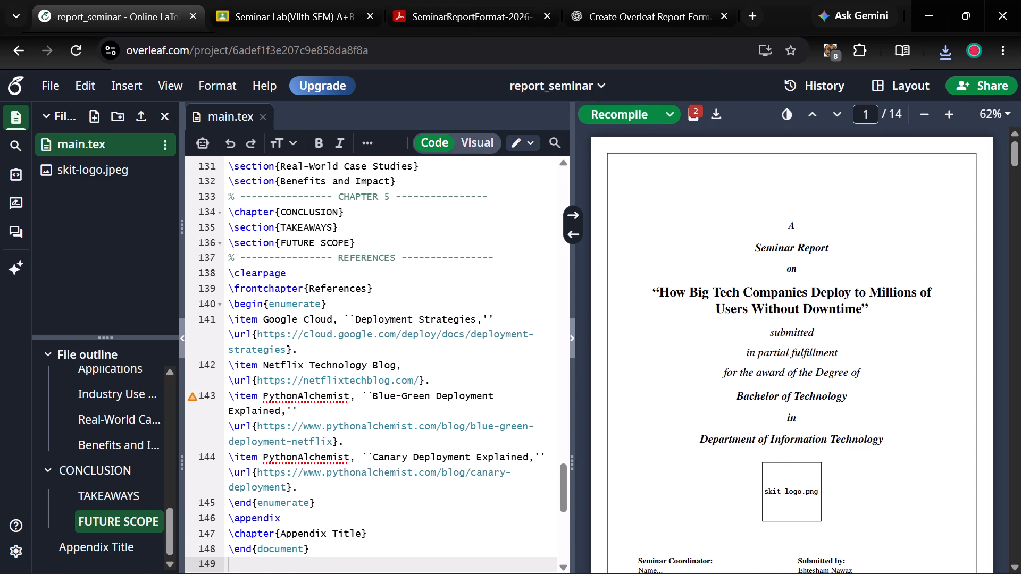
Change the image file in the cover page's \includegraphics line to skit-logo.jpeg.
scroll(443, 254, "down", 2)
scroll(443, 254, "up", 20)
scroll(443, 254, "up", 9)
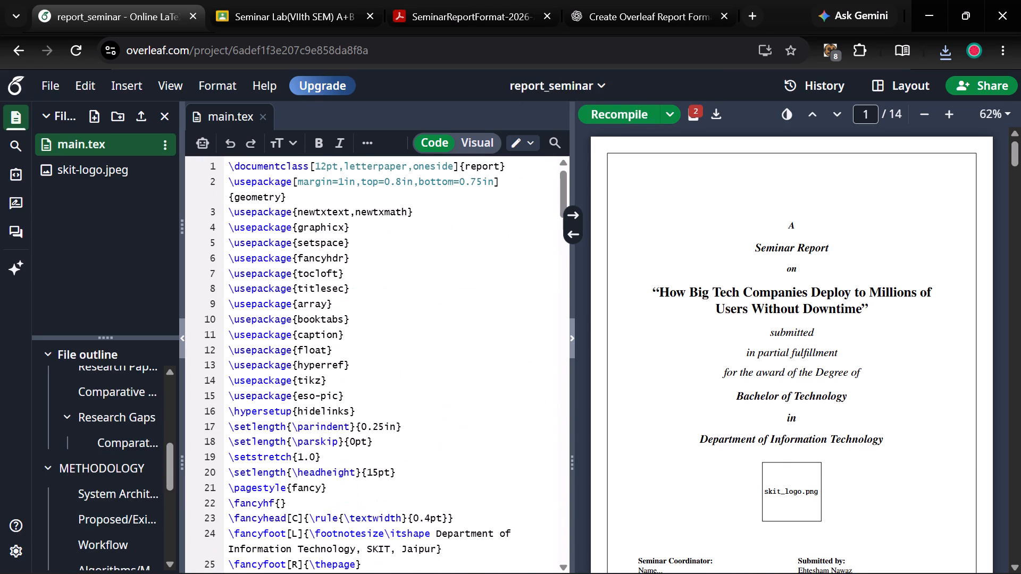
scroll(443, 254, "down", 4)
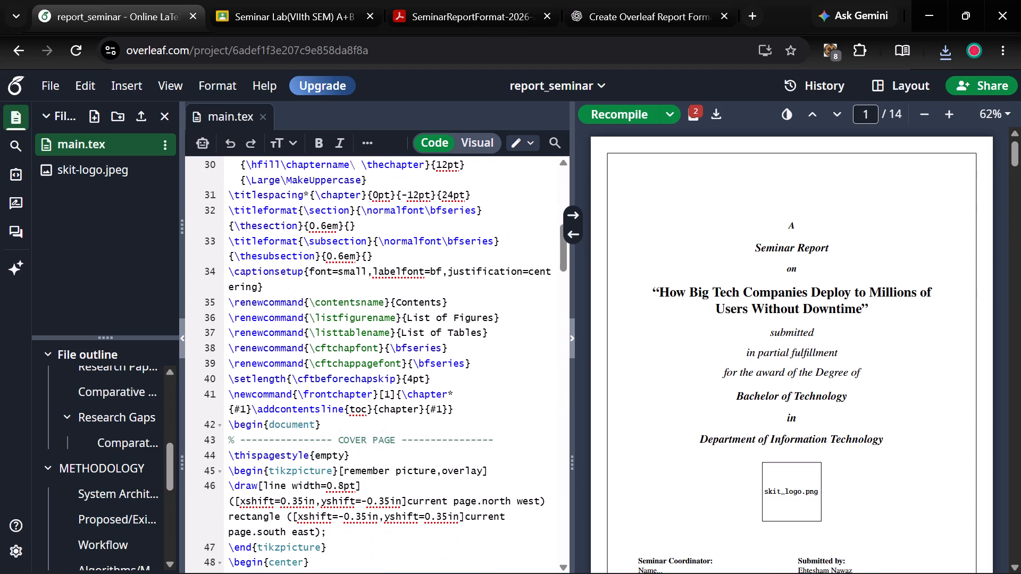
scroll(443, 254, "down", 1)
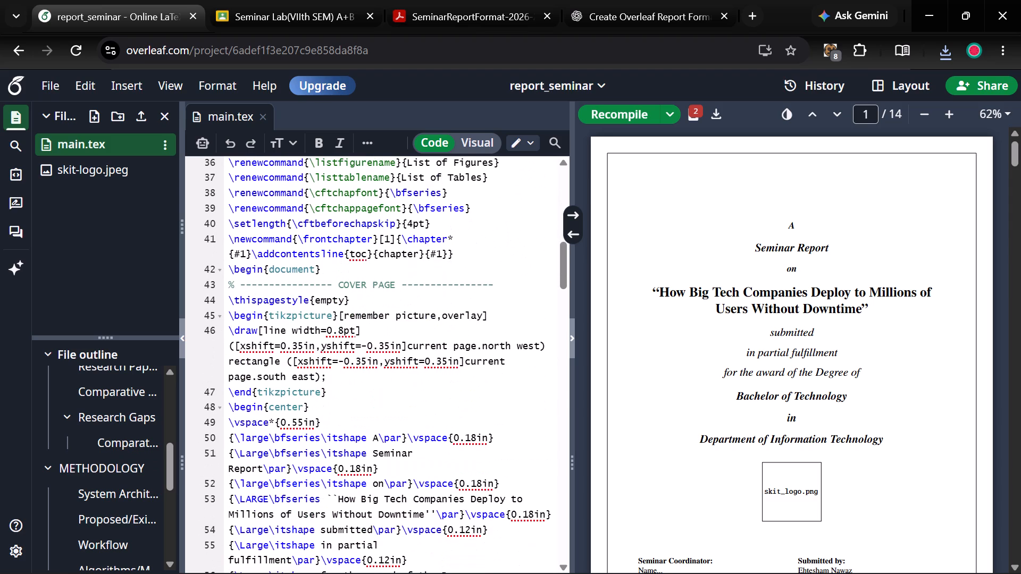
scroll(443, 254, "down", 1)
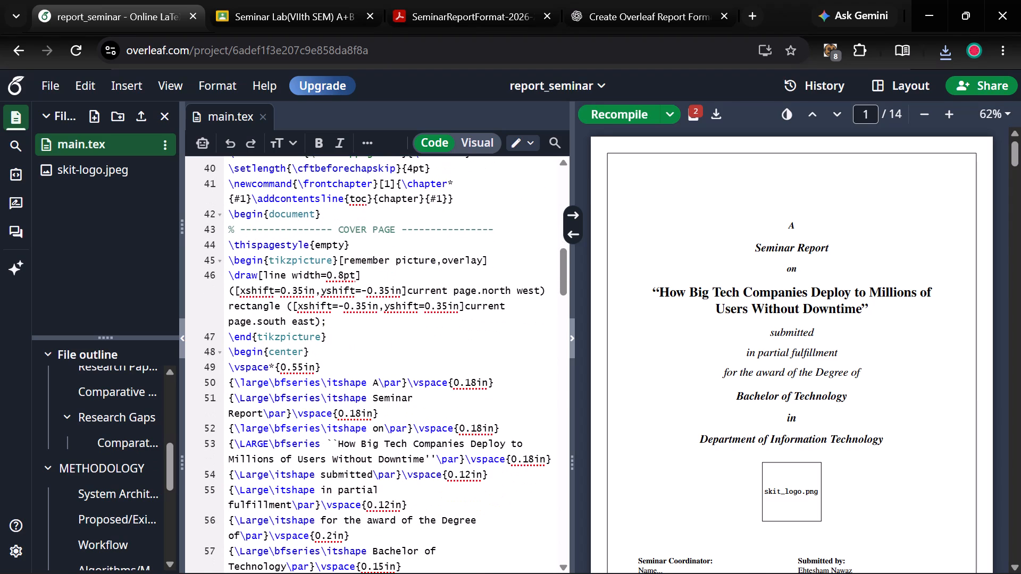
scroll(443, 254, "down", 2)
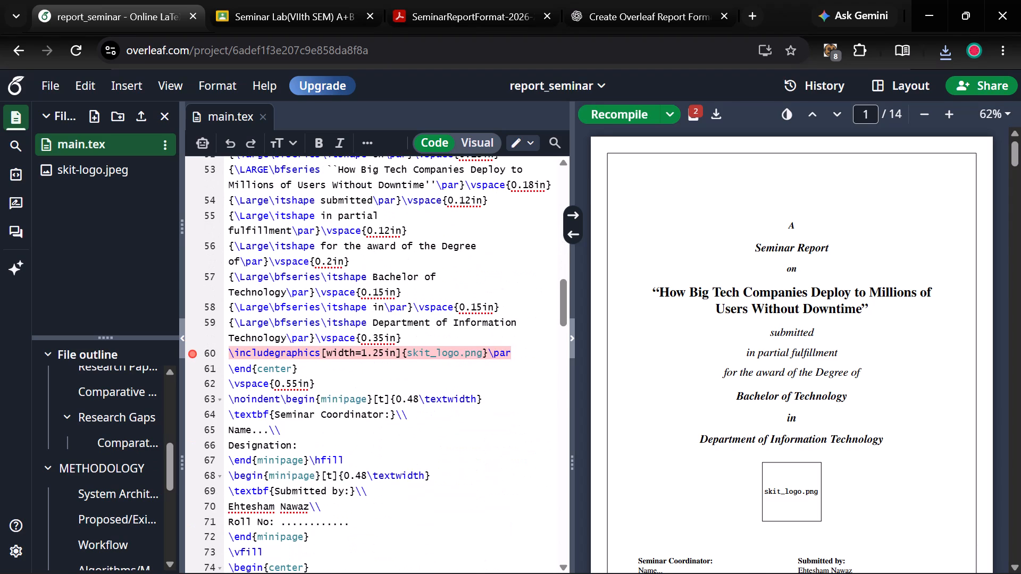
left_click(439, 354)
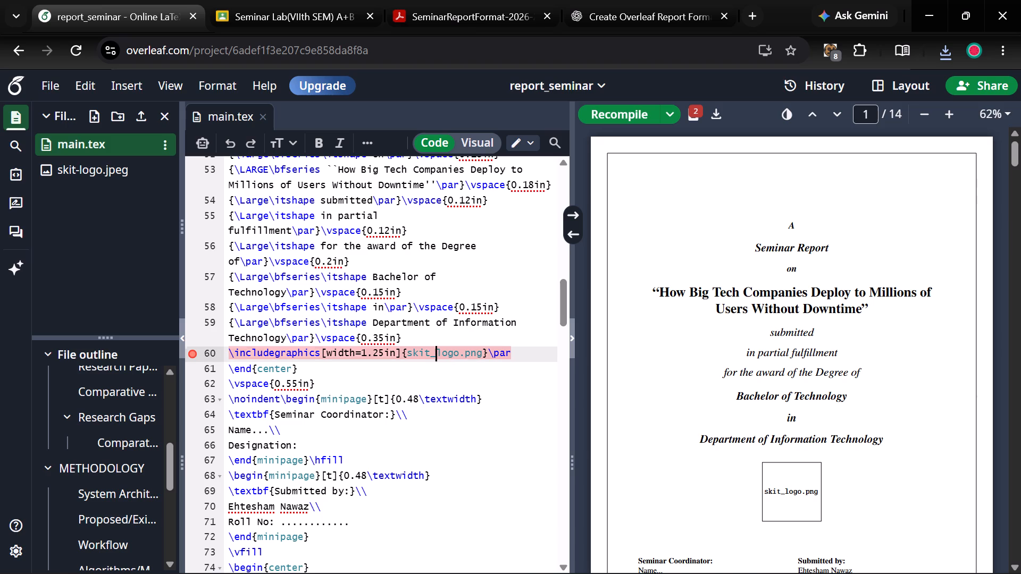
key("BackSpace")
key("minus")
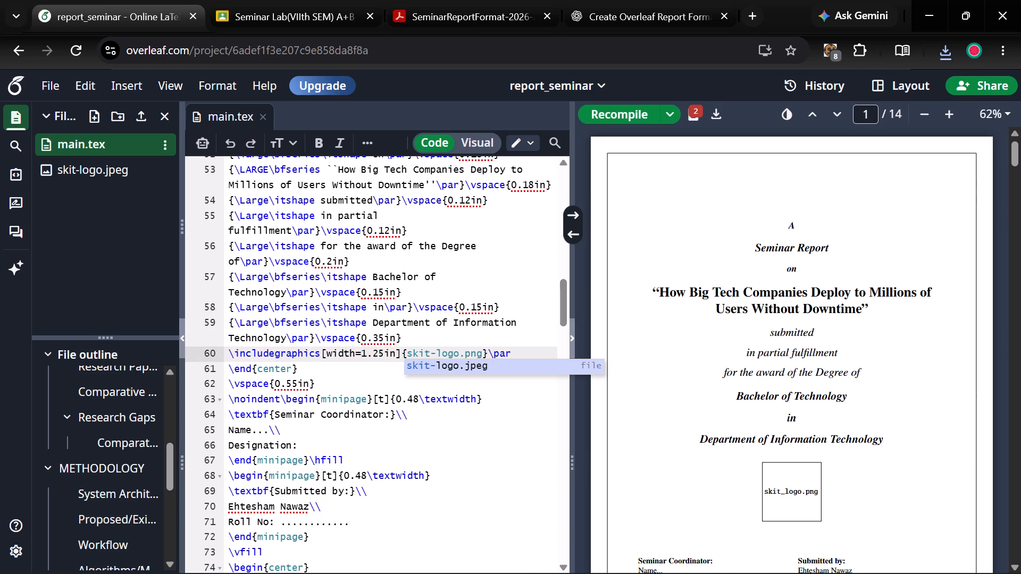
left_click(450, 367)
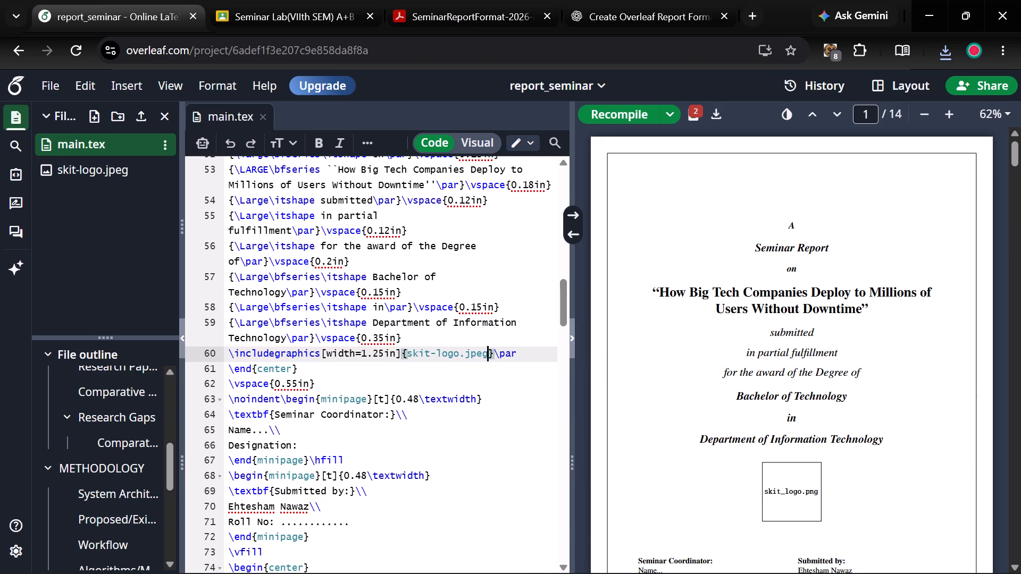
Recompile the report with the new cover page logo file.
left_click(608, 112)
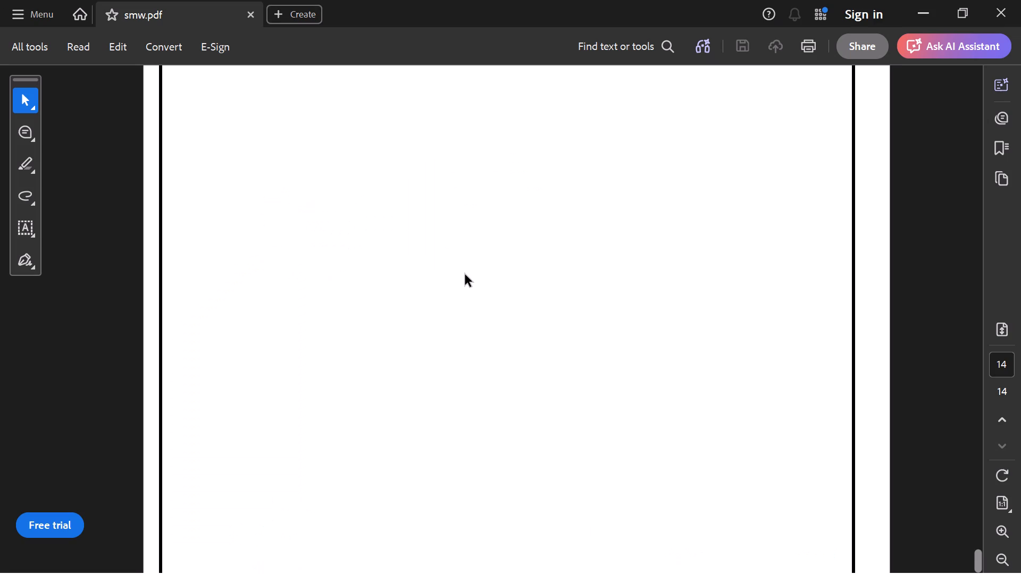
Check the smw.pdf format in Acrobat, remove the quotation marks around the seminar title on the Overleaf cover page, and recompile.
scroll(465, 275, "up", 20)
scroll(465, 275, "up", 20)
scroll(465, 275, "up", 5)
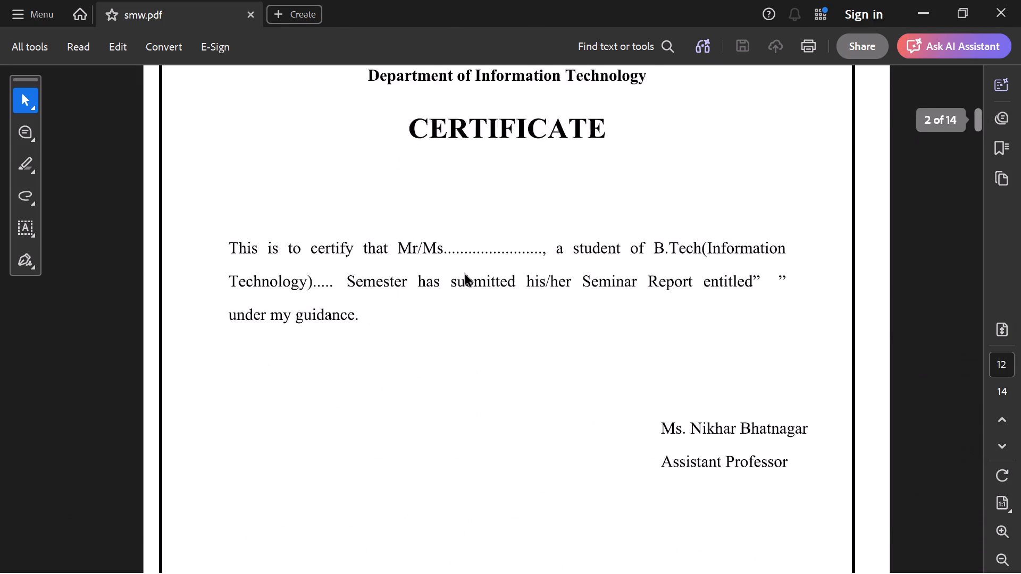
scroll(465, 275, "up", 4)
scroll(465, 275, "down", 1)
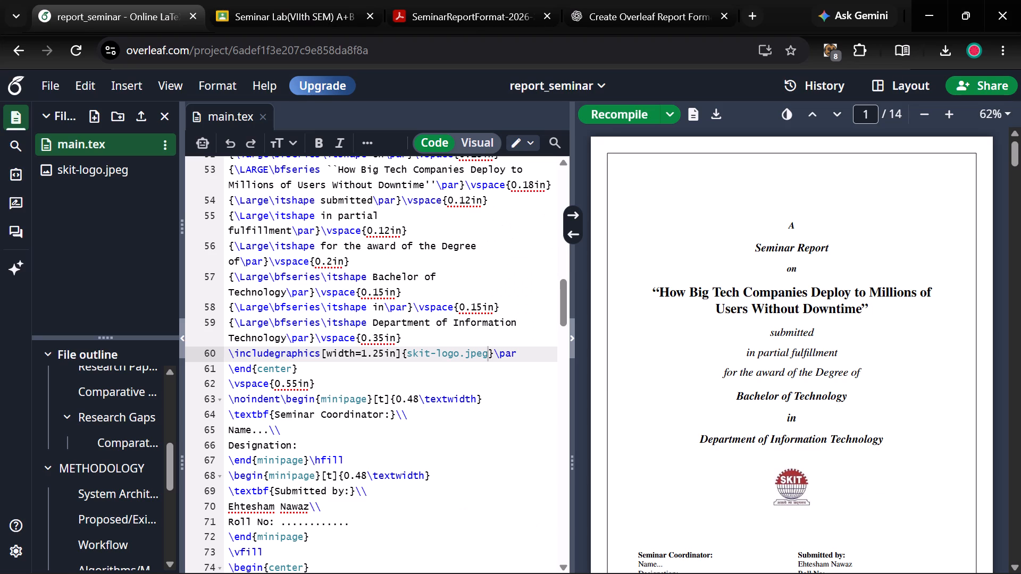
scroll(465, 275, "down", 2)
scroll(418, 366, "down", 1)
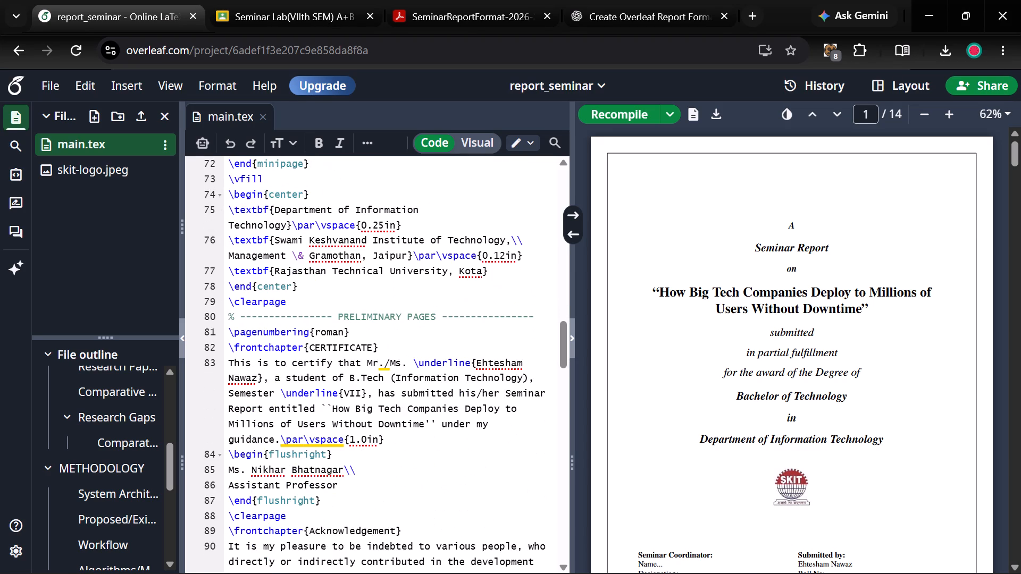
scroll(418, 366, "up", 4)
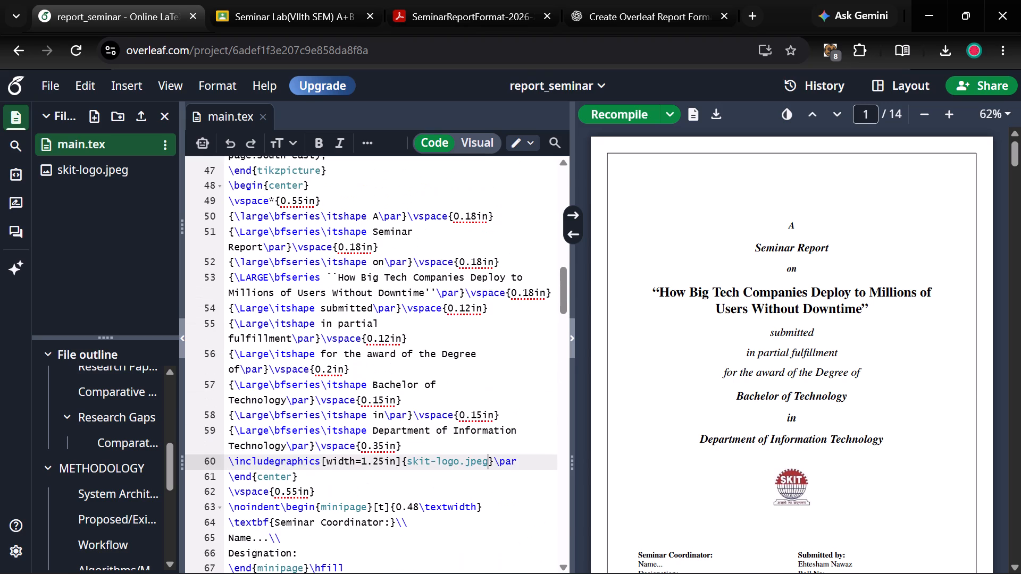
left_click(336, 273)
key("BackSpace")
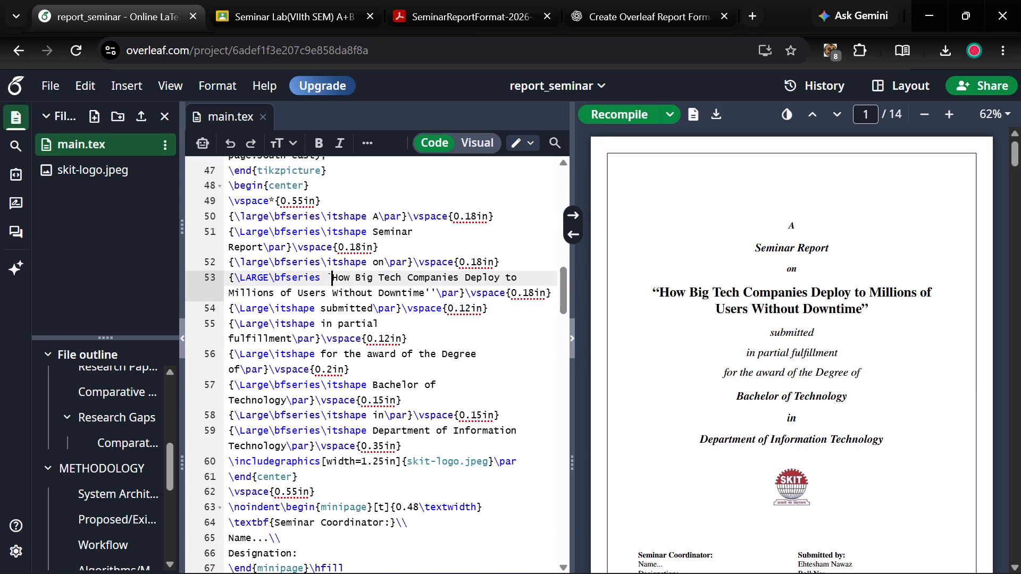
key("BackSpace")
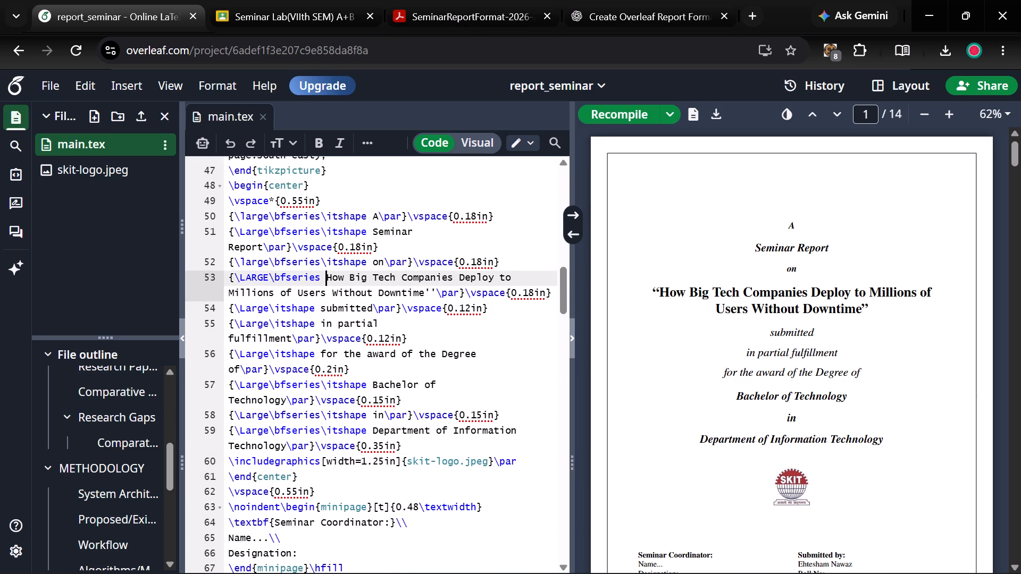
left_click(435, 290)
key("BackSpace")
key("BackSpace")
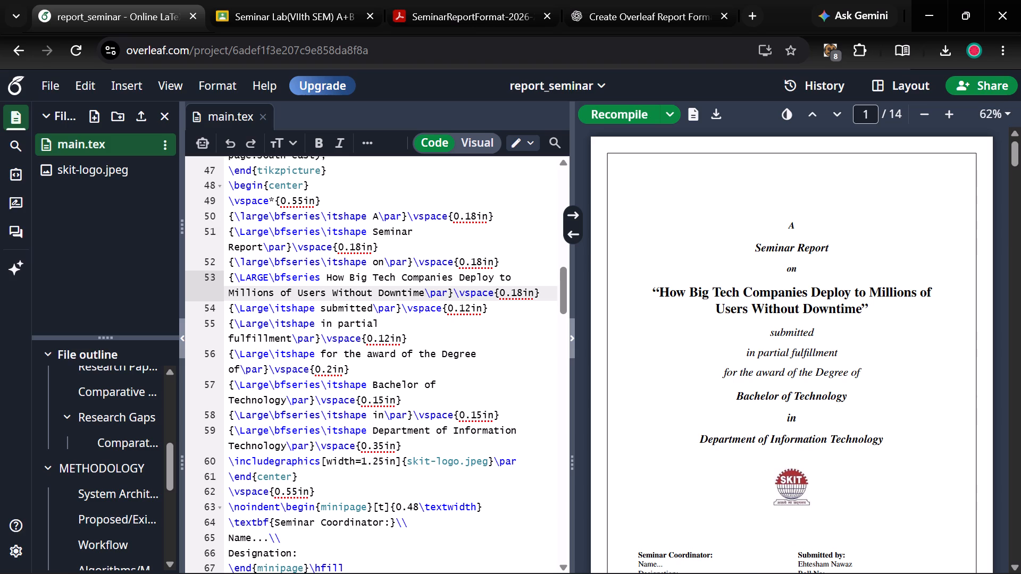
left_click(602, 115)
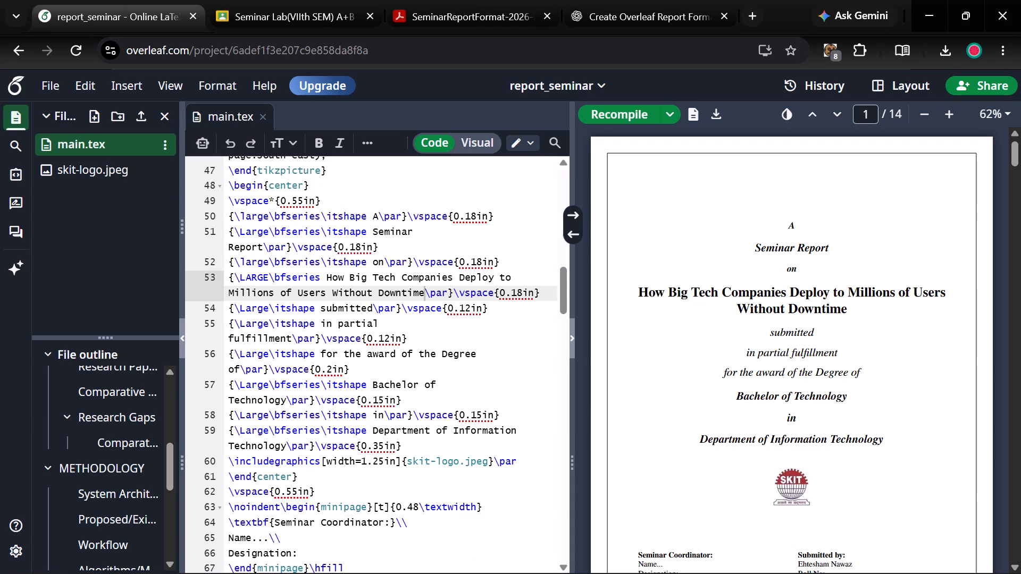
Compare the cover page layout in the compiled preview and its LaTeX code with smw.pdf, especially the department and institute lines.
scroll(750, 337, "down", 2)
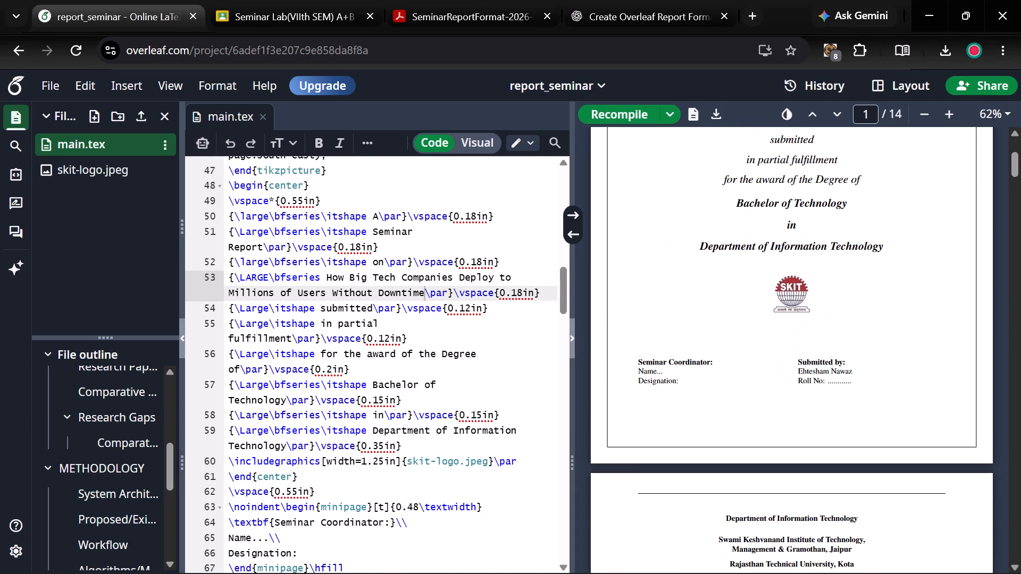
scroll(392, 360, "down", 3)
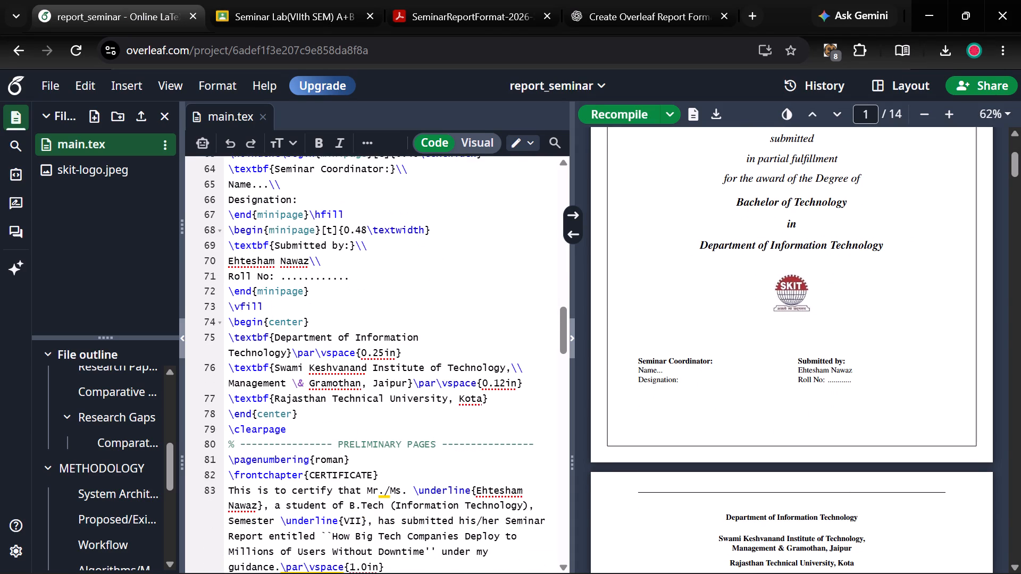
scroll(465, 357, "down", 1)
scroll(691, 384, "down", 1)
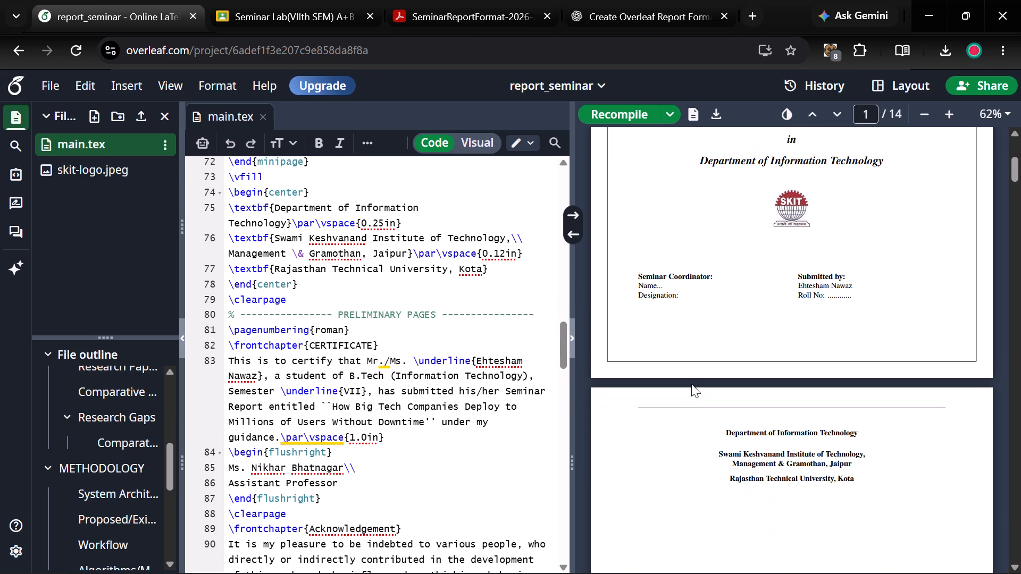
scroll(691, 384, "down", 2)
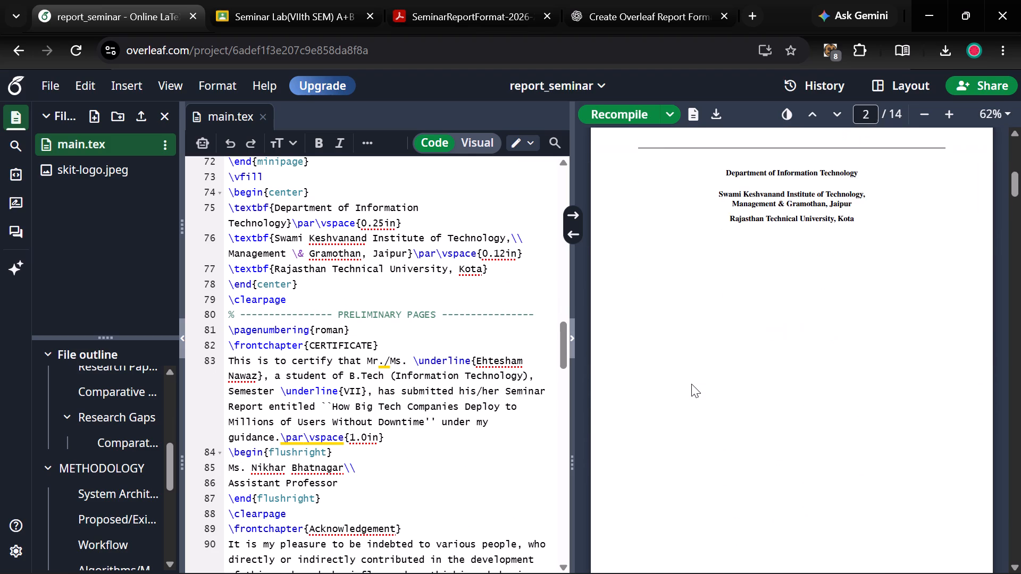
scroll(691, 384, "up", 3)
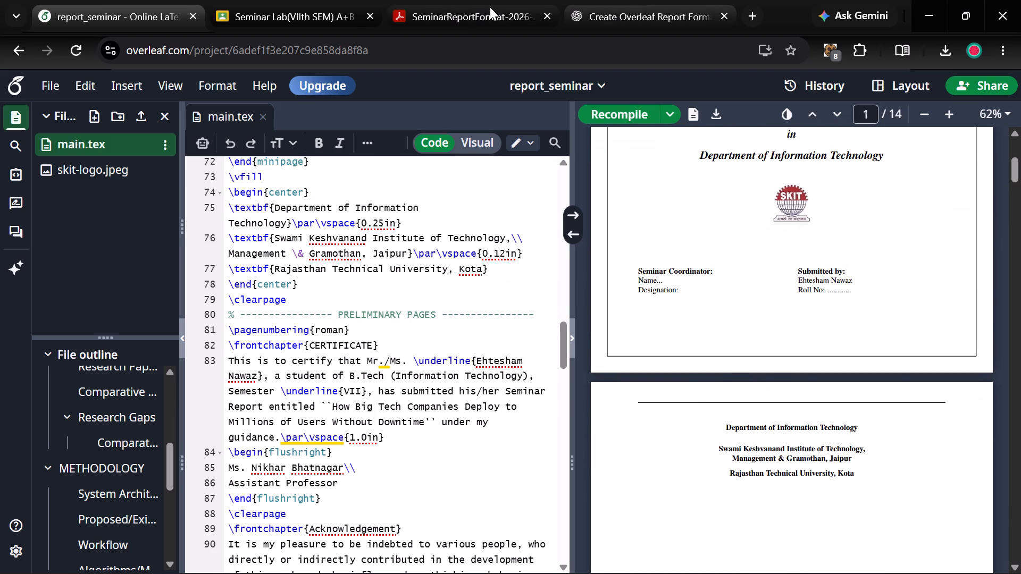
scroll(500, 231, "down", 3)
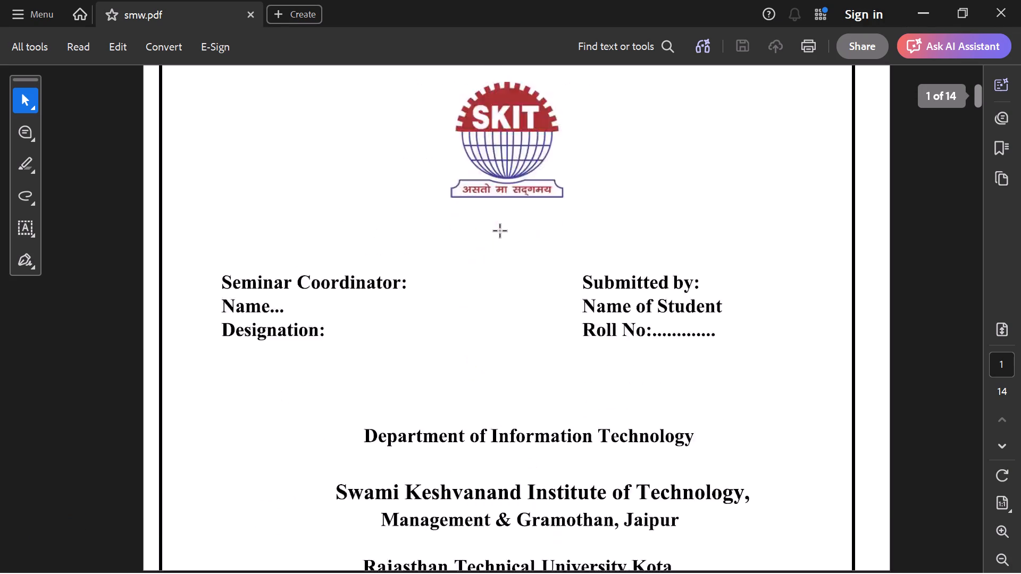
scroll(500, 231, "down", 3)
scroll(500, 231, "up", 1)
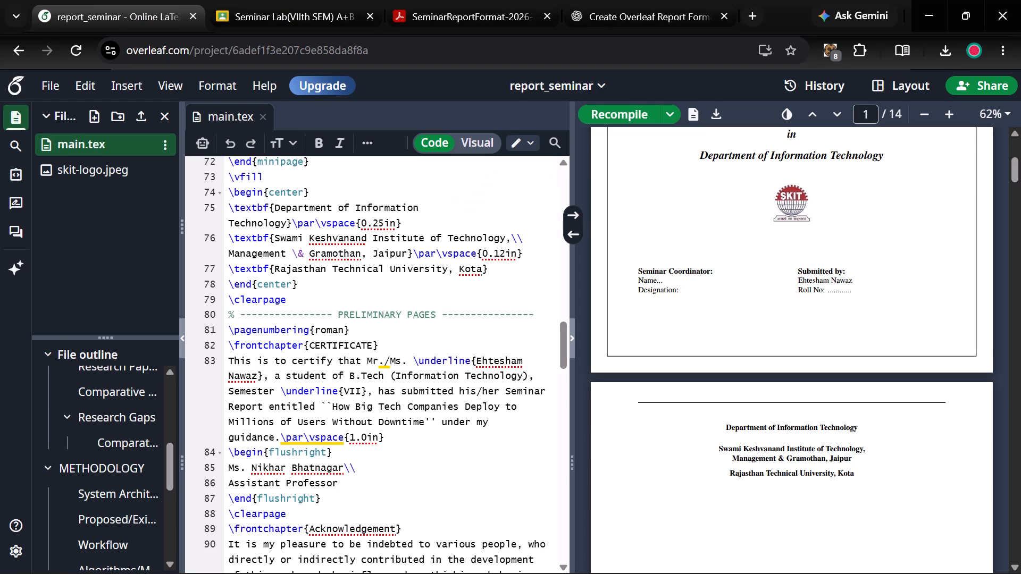
scroll(734, 299, "up", 3)
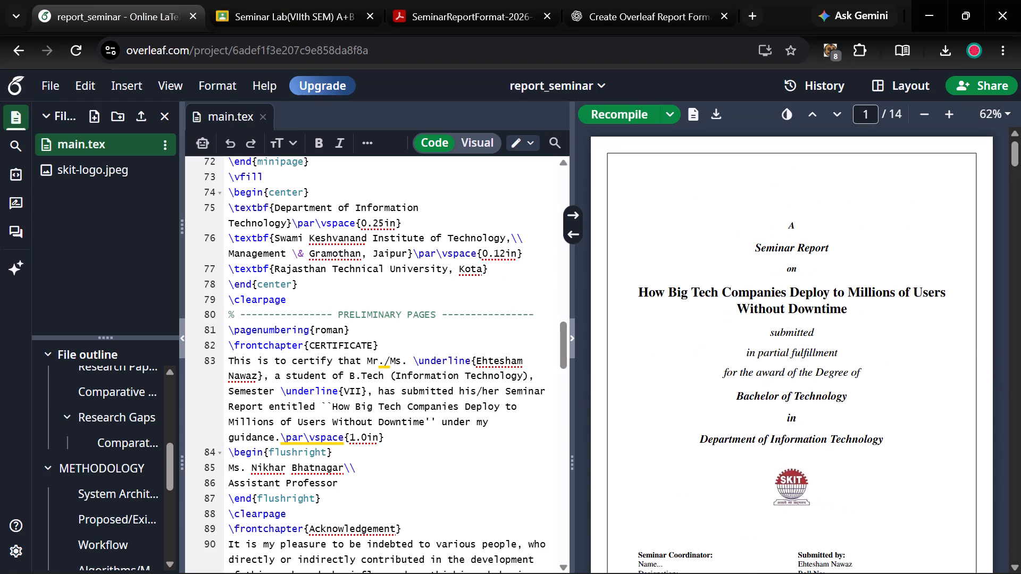
scroll(435, 239, "up", 1)
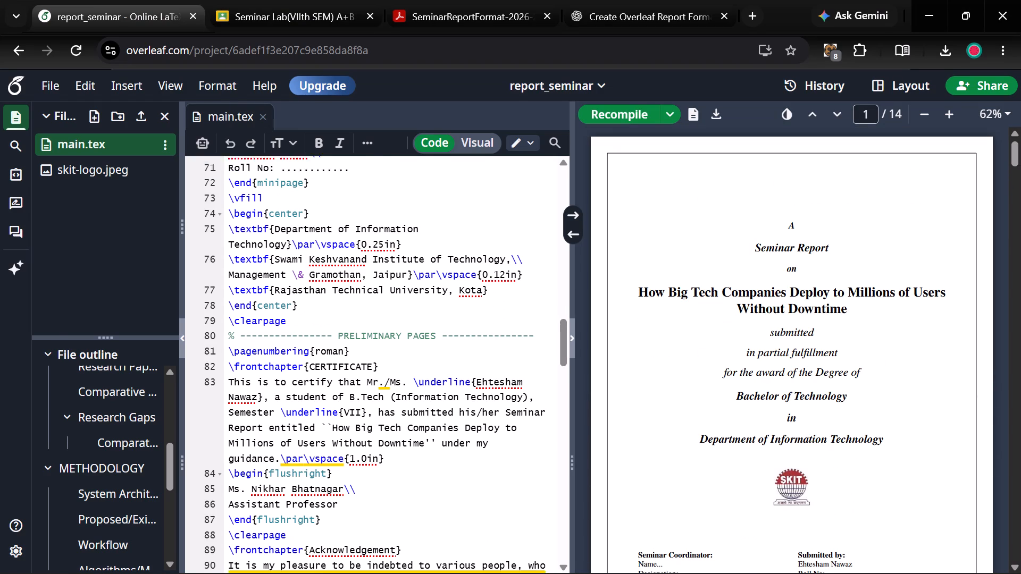
scroll(435, 239, "up", 2)
scroll(676, 331, "down", 1)
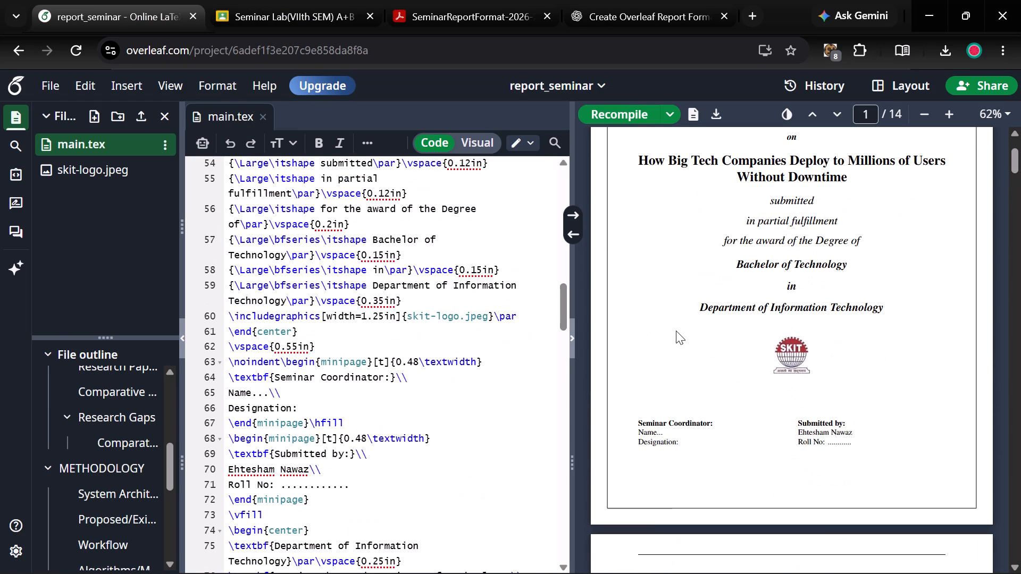
scroll(676, 331, "down", 3)
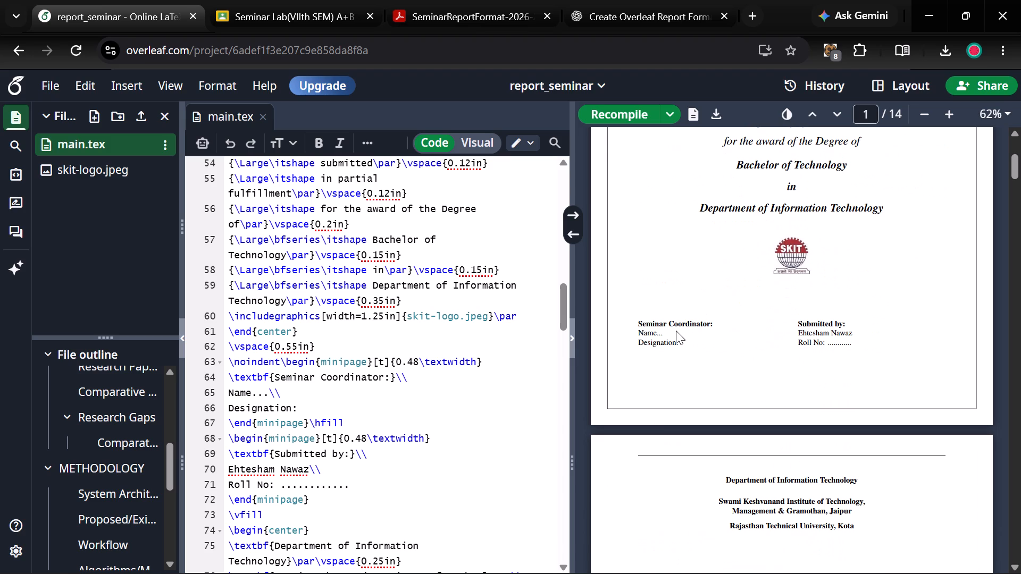
scroll(526, 409, "down", 2)
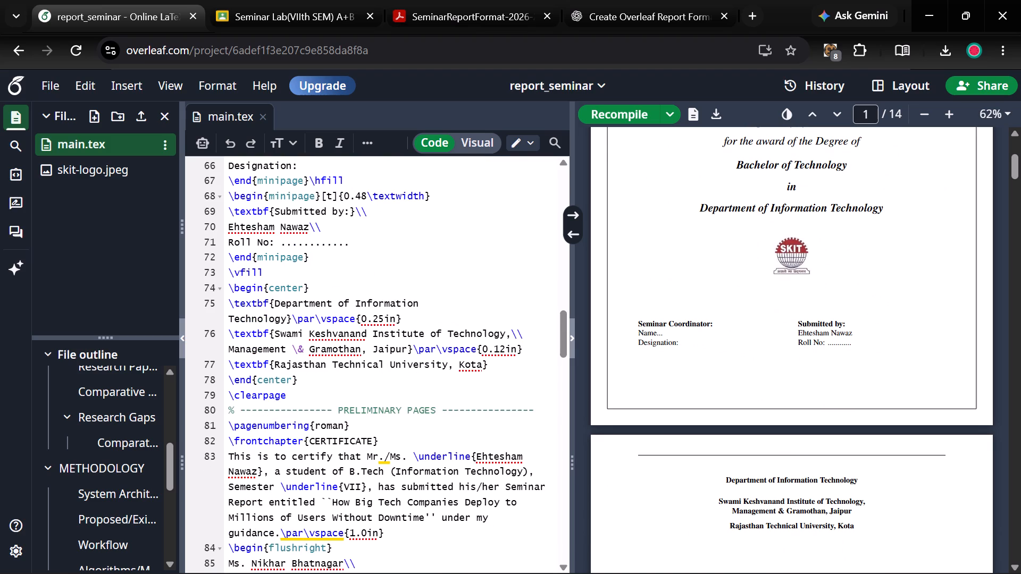
Set the \vspace* at the start of the cover page's centered block to 0.1in and recompile.
scroll(380, 376, "up", 6)
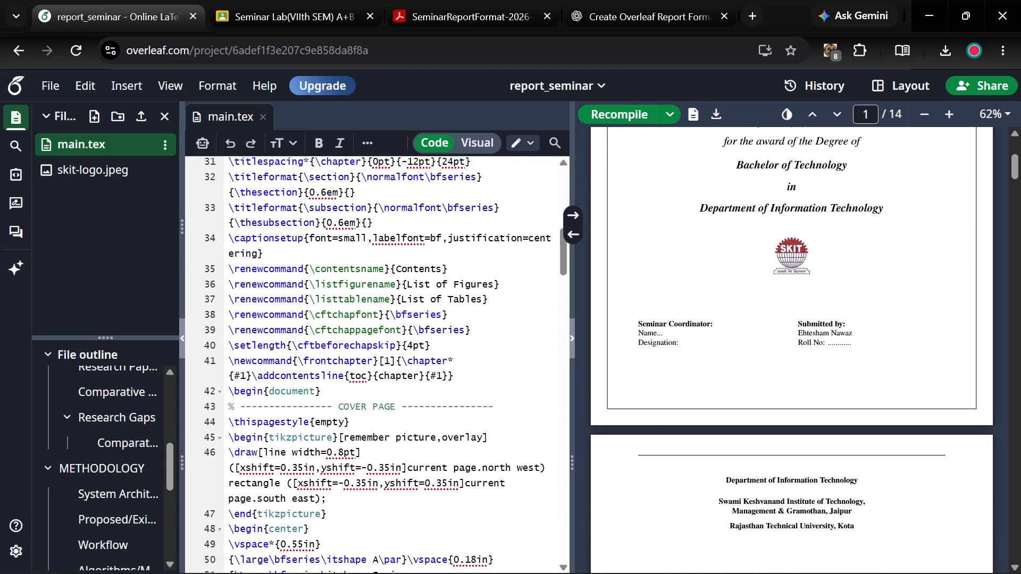
scroll(380, 376, "up", 4)
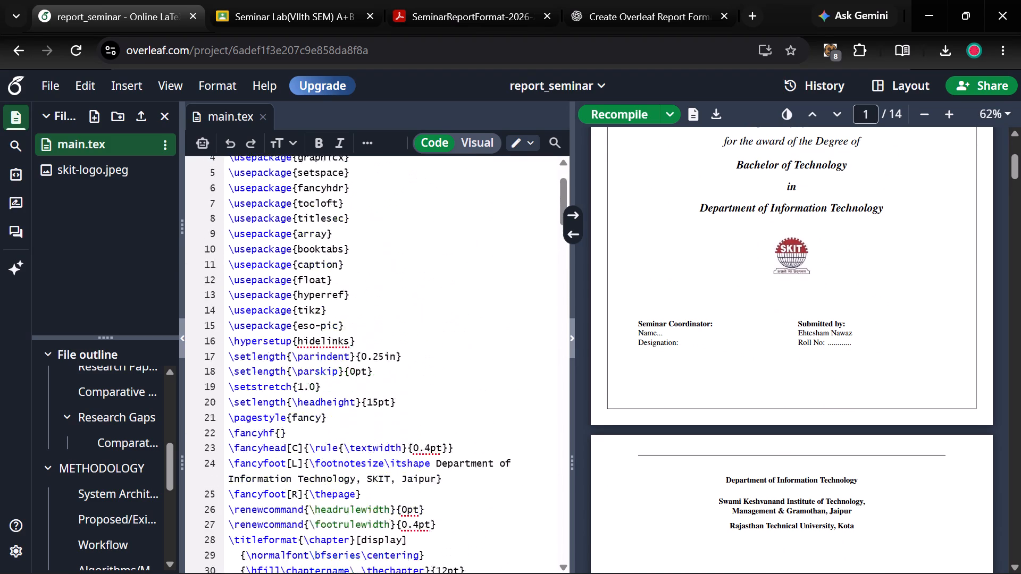
scroll(380, 376, "up", 2)
scroll(380, 376, "down", 1)
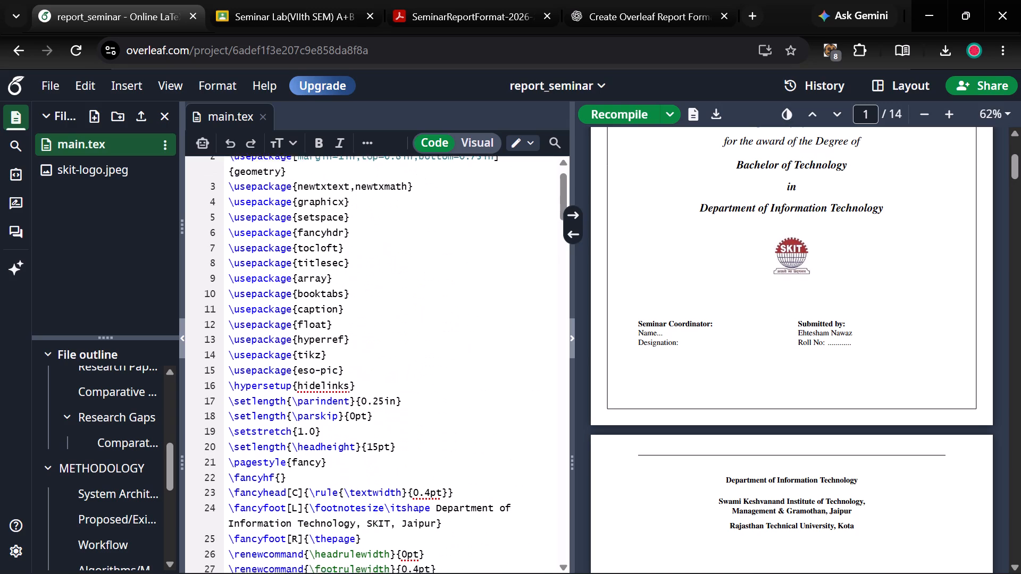
scroll(380, 376, "down", 1)
scroll(380, 376, "up", 3)
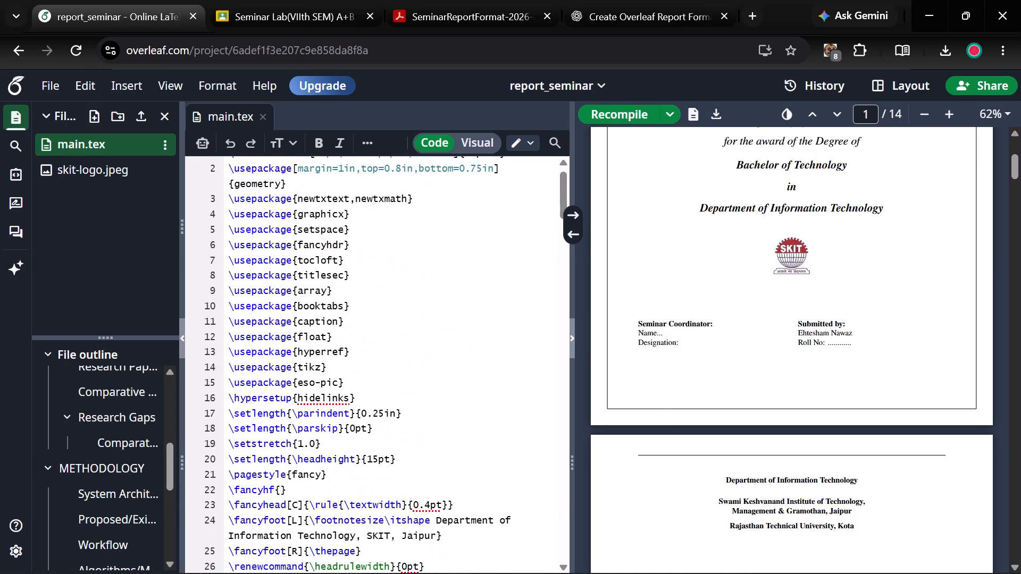
scroll(742, 364, "up", 2)
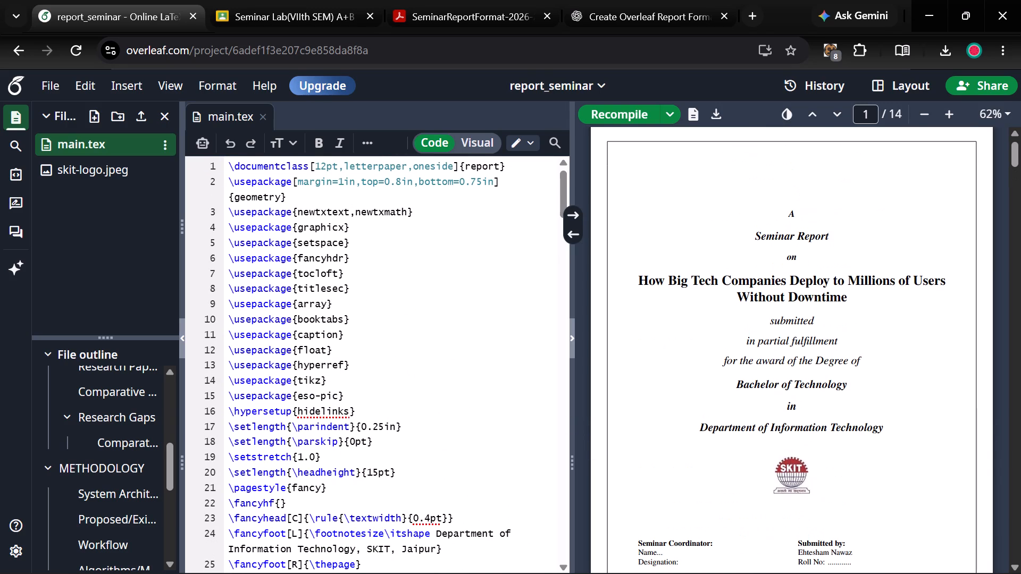
scroll(394, 360, "down", 4)
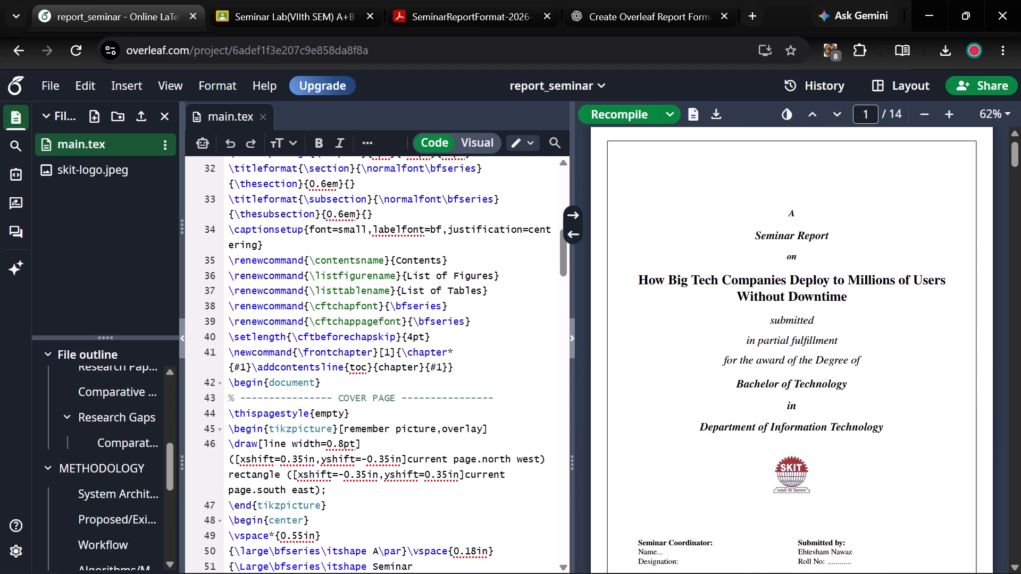
scroll(394, 360, "down", 1)
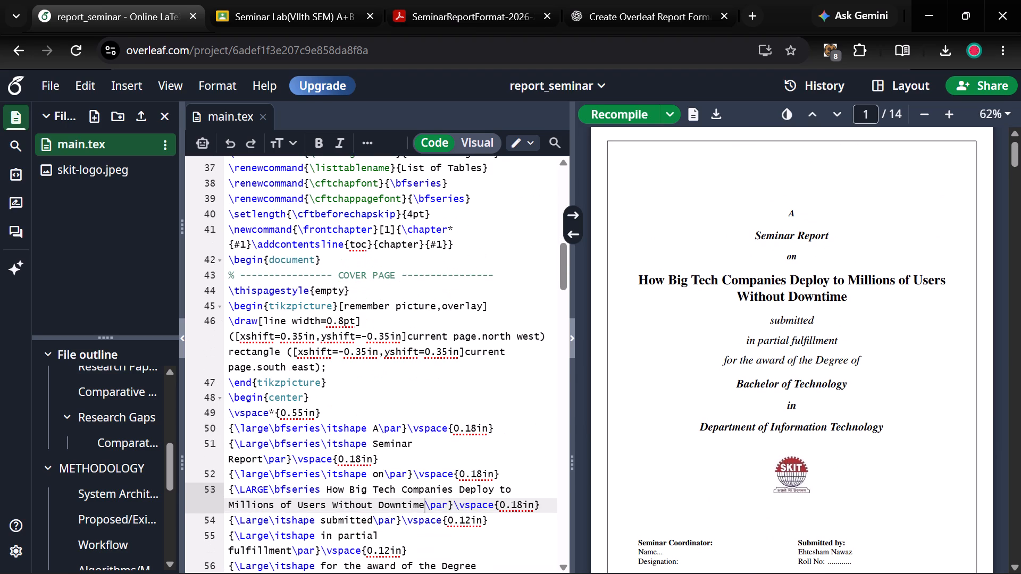
left_click(302, 413)
key("BackSpace")
key("BackSpace")
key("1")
left_click(602, 107)
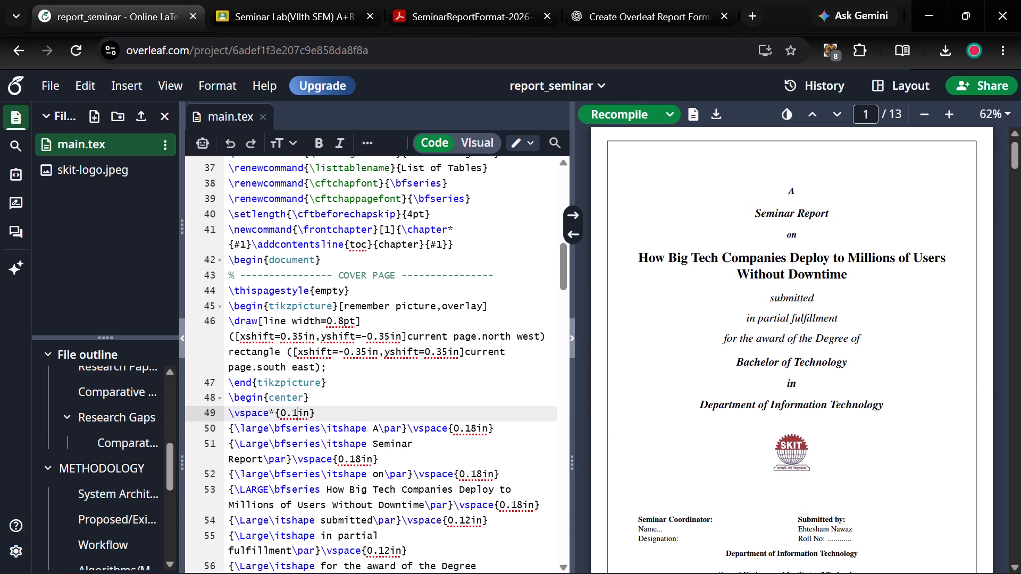
Compare the lower part of the recompiled cover page with the cover page in smw.pdf.
scroll(715, 395, "down", 2)
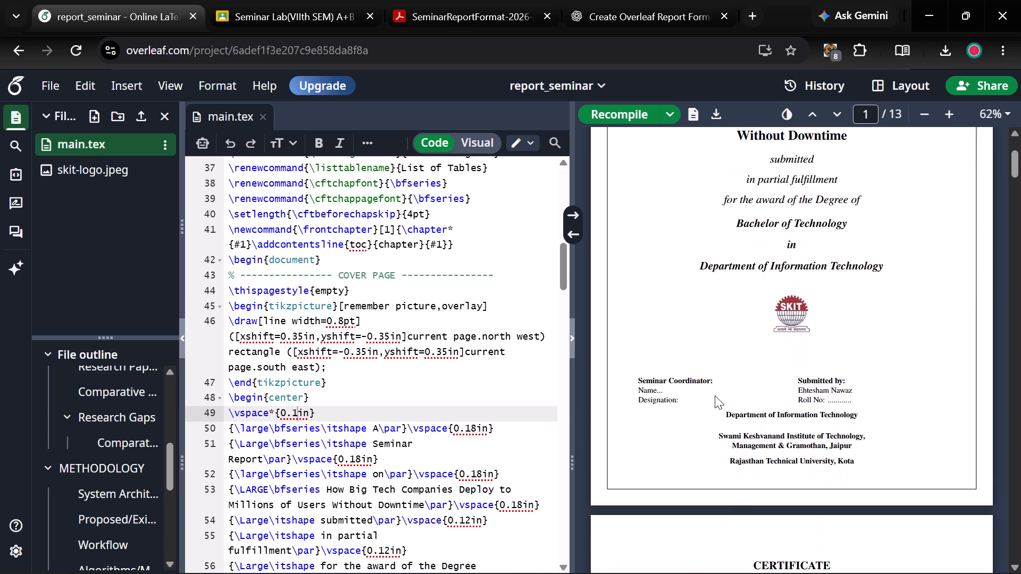
scroll(715, 395, "down", 1)
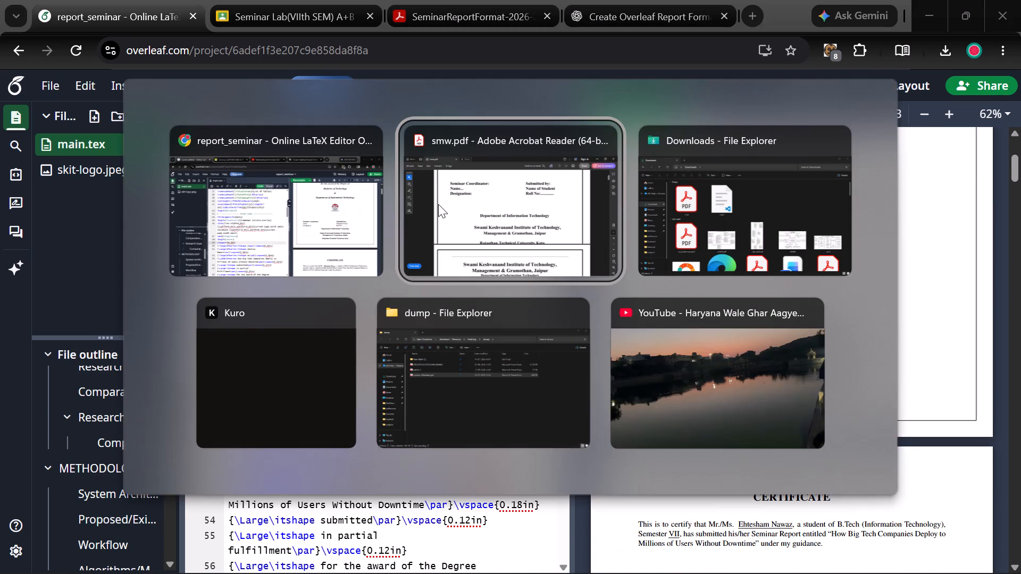
scroll(501, 247, "down", 1)
scroll(501, 247, "up", 3)
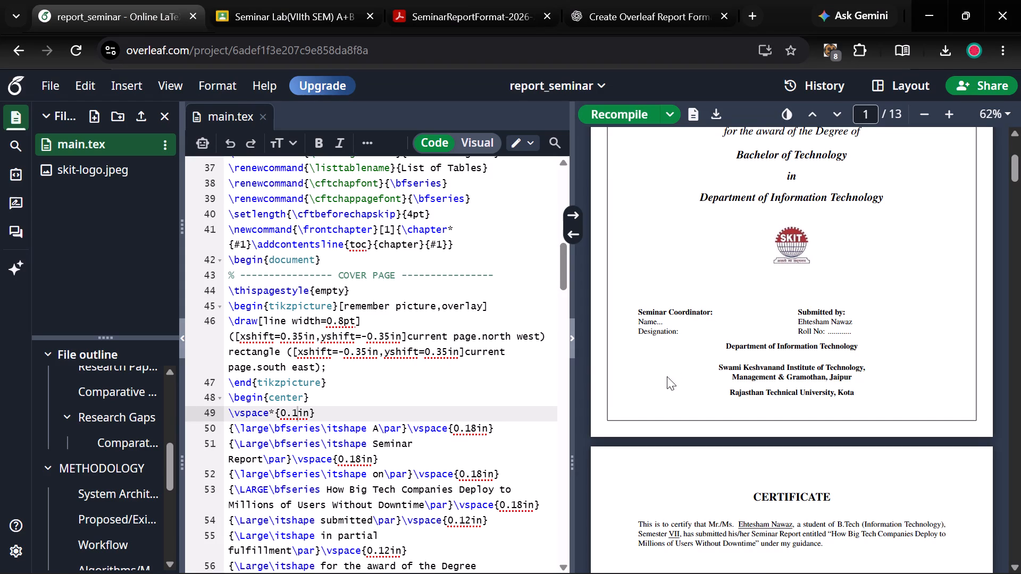
Compare the certificate page in the compiled preview with the certificate page in smw.pdf in Acrobat.
scroll(702, 366, "down", 1)
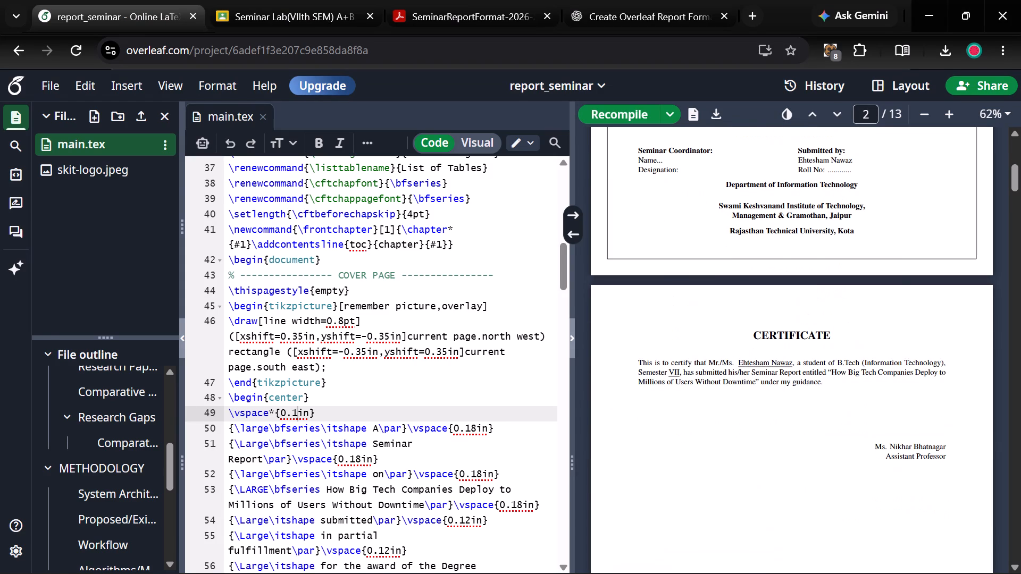
scroll(457, 291, "down", 4)
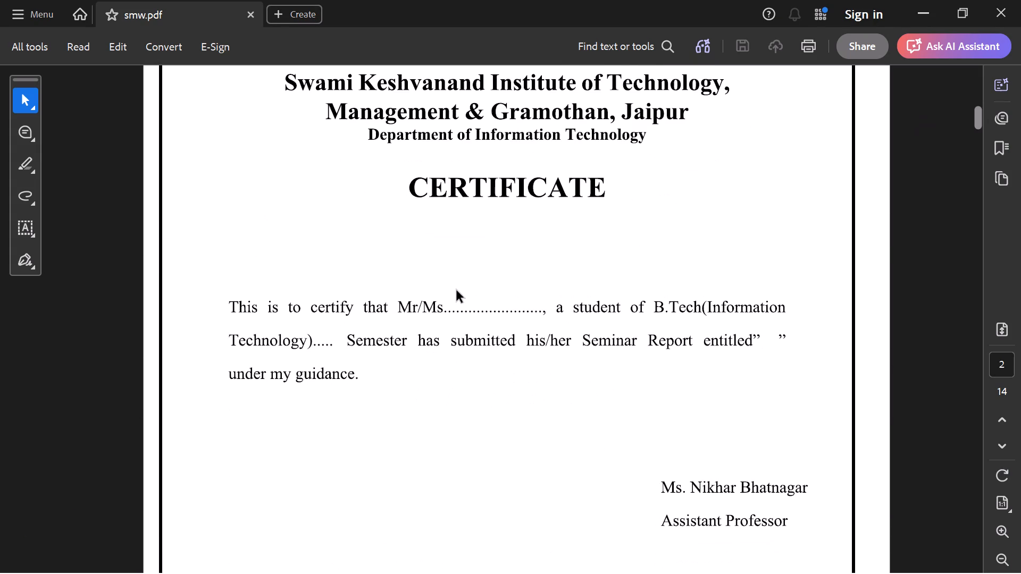
scroll(457, 291, "up", 1)
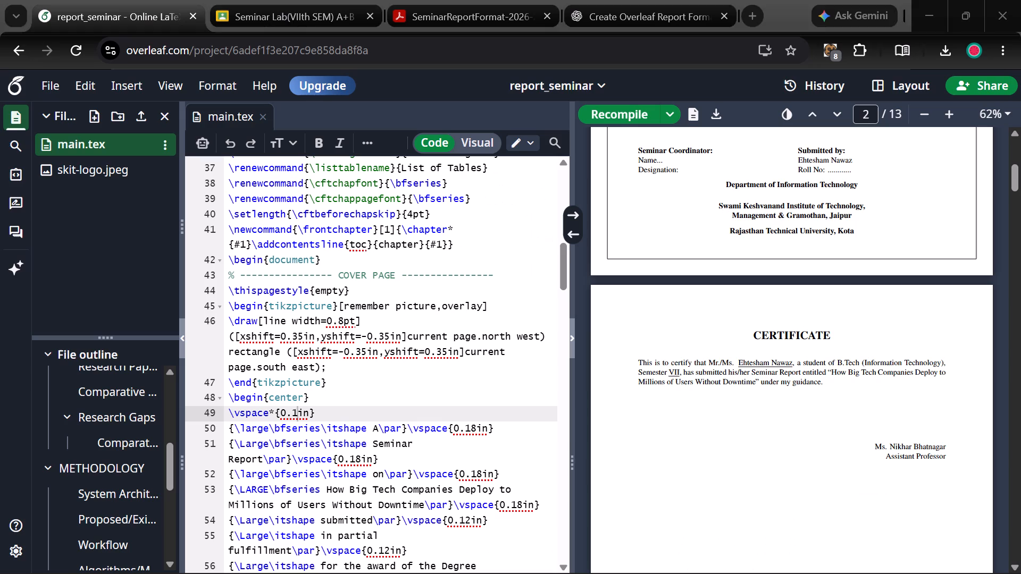
scroll(690, 331, "up", 1)
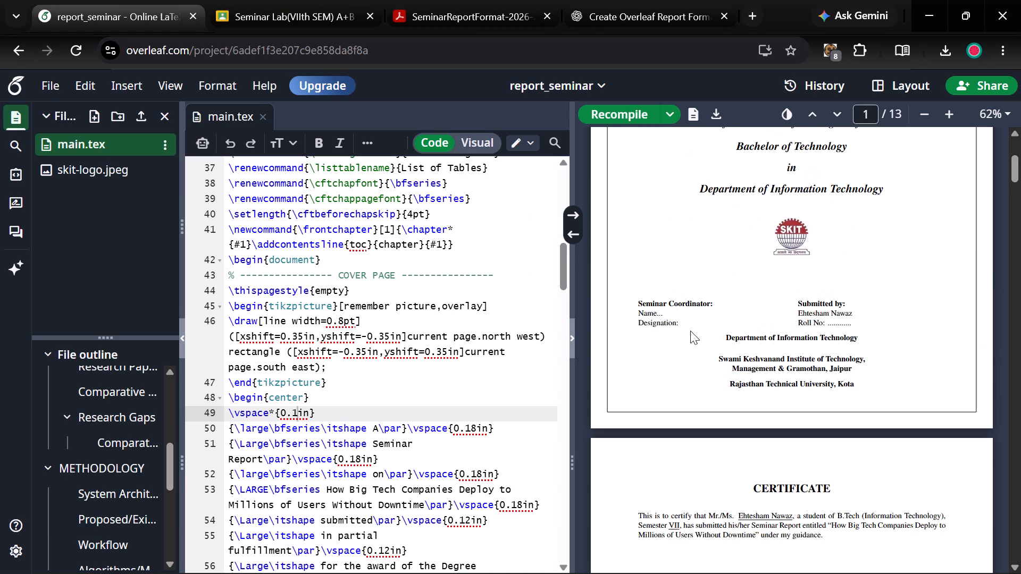
In the cover page code in Overleaf, replace the dotted placeholder after "Roll No:" with the student's roll number.
scroll(491, 381, "down", 2)
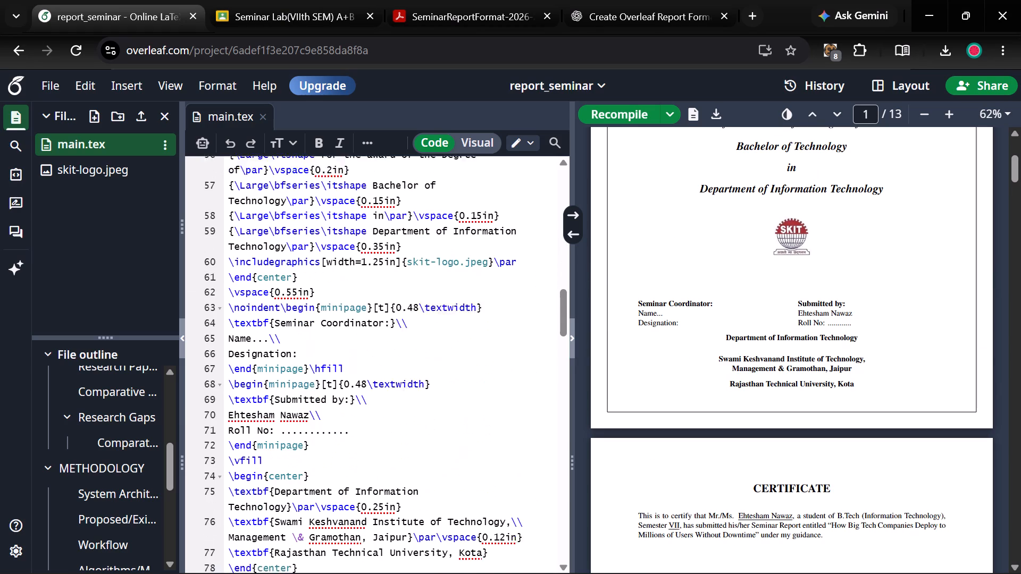
scroll(491, 381, "down", 1)
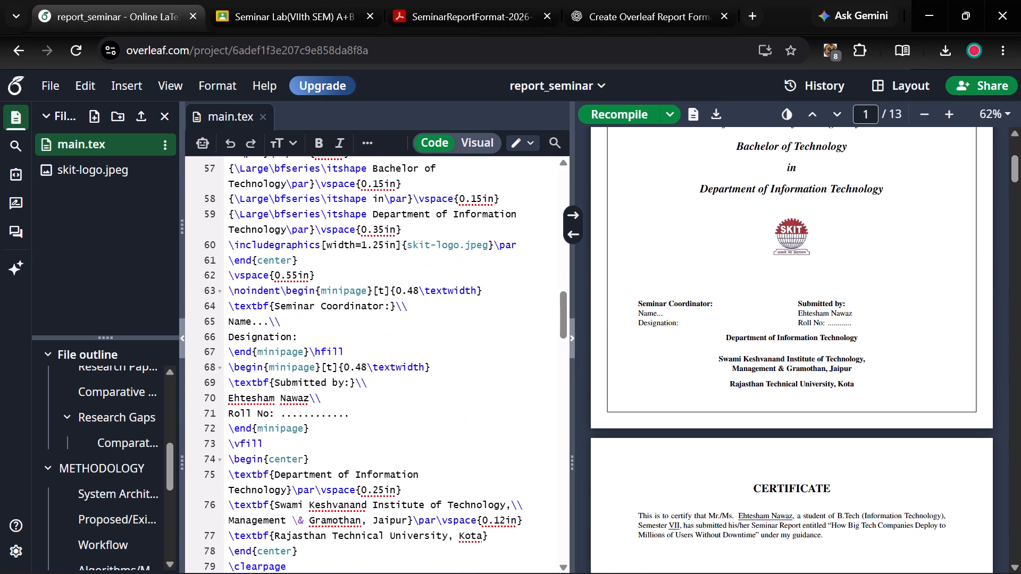
left_click(375, 413)
key("BackSpace")
key("BackSpace")
key("BackSpace")
key("BackSpace")
key("BackSpace")
key("BackSpace")
key("BackSpace")
key("BackSpace")
key("BackSpace")
key("BackSpace")
key("BackSpace")
key("BackSpace")
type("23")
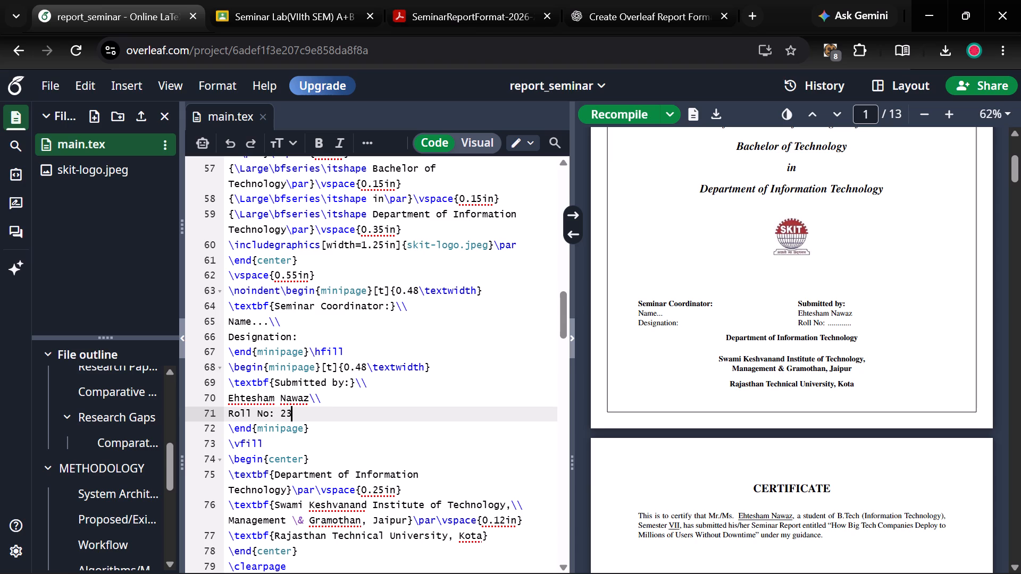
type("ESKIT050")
Replace the dots after "Name" under Seminar Coordinator in the cover page code with the coordinator's name from the certificate page.
left_click(268, 324)
key("BackSpace")
key("BackSpace")
key("BackSpace")
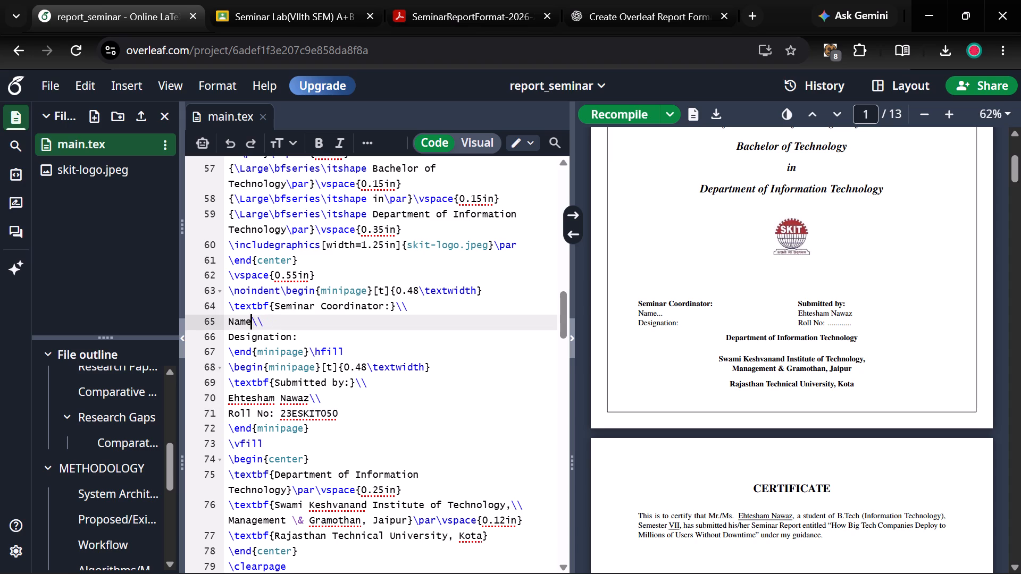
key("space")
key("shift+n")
key("BackSpace")
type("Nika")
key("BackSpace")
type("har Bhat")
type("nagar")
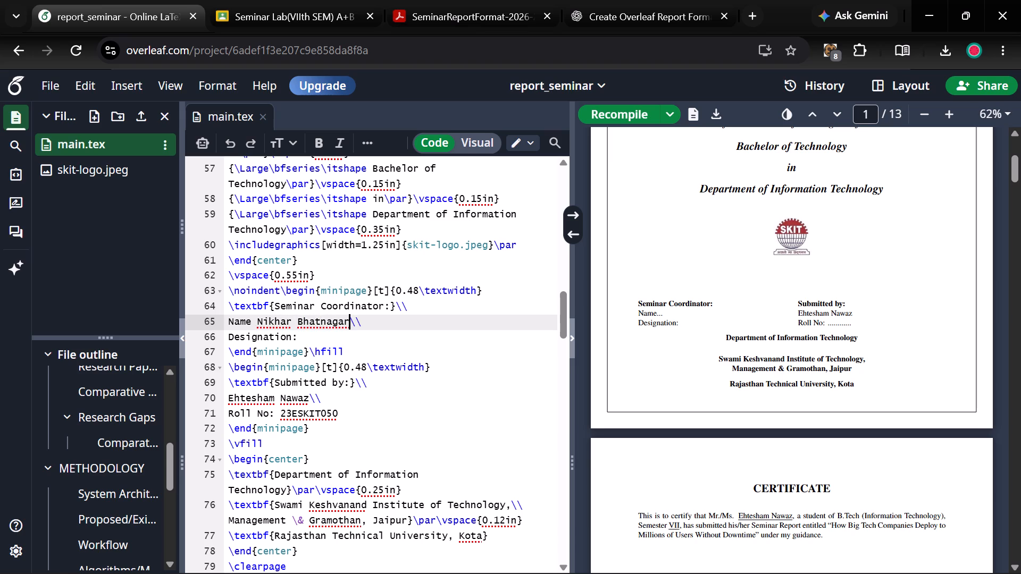
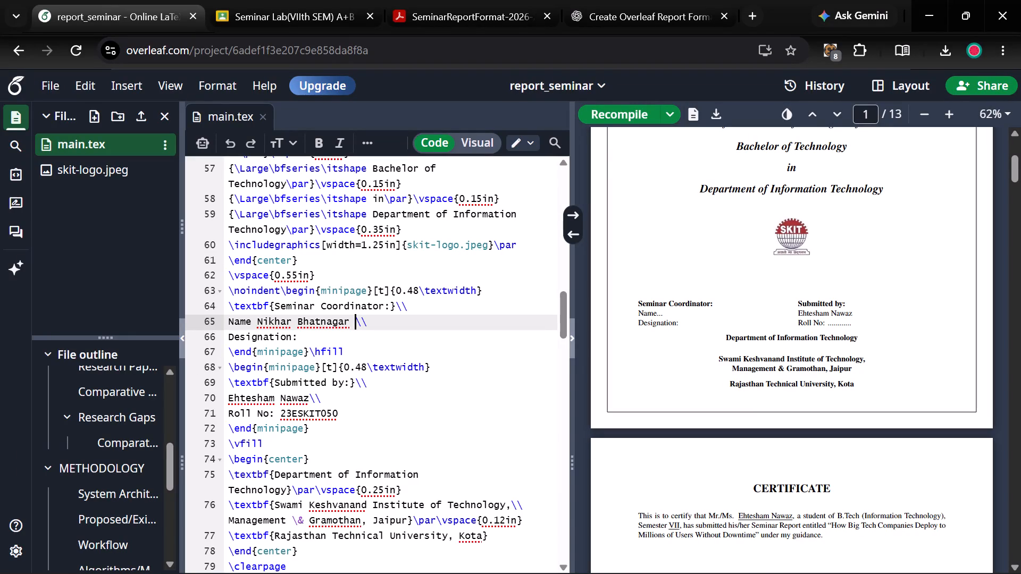
scroll(330, 362, "down", 1)
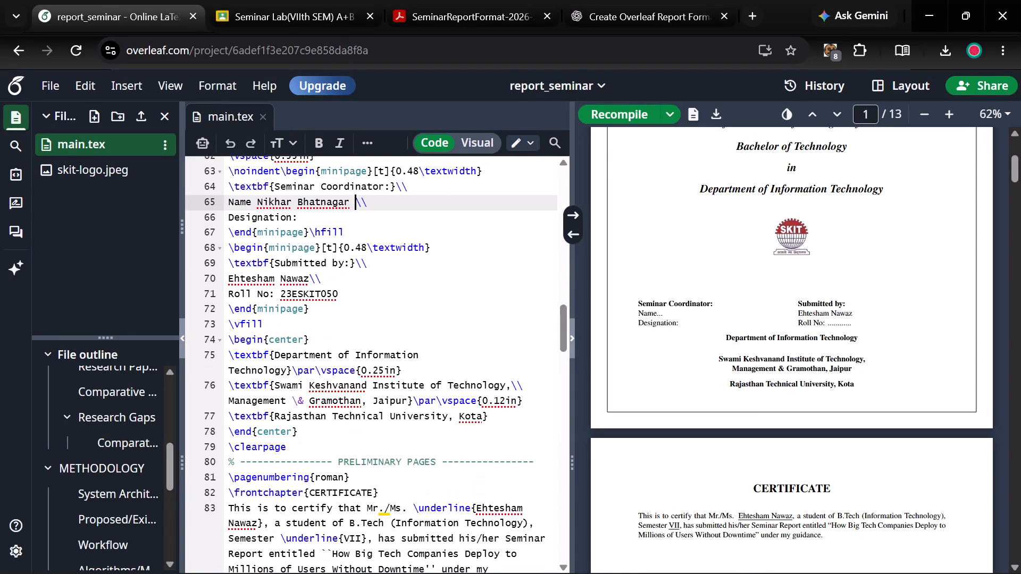
left_click_drag(304, 453, 254, 57)
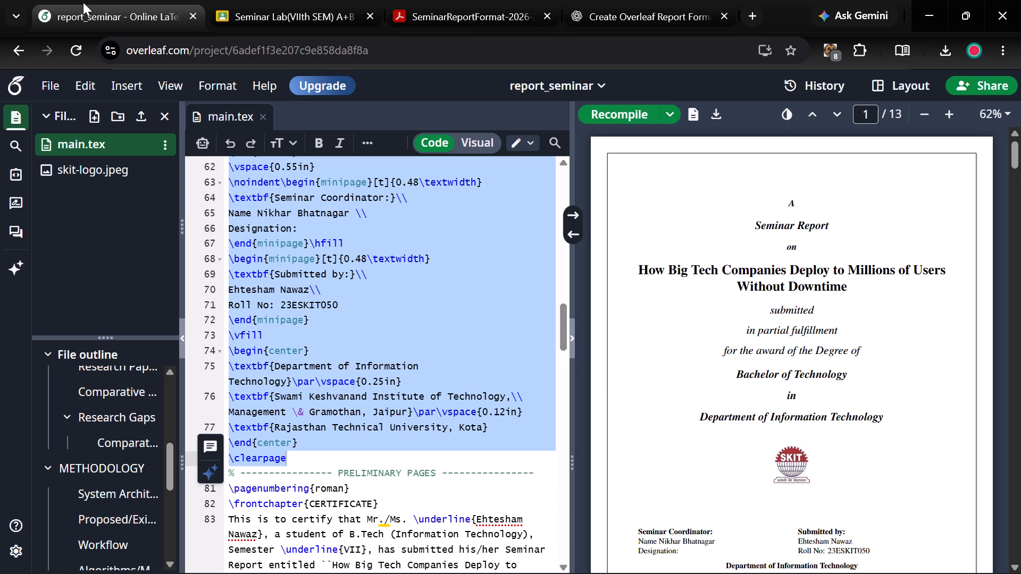
key("ctrl+v")
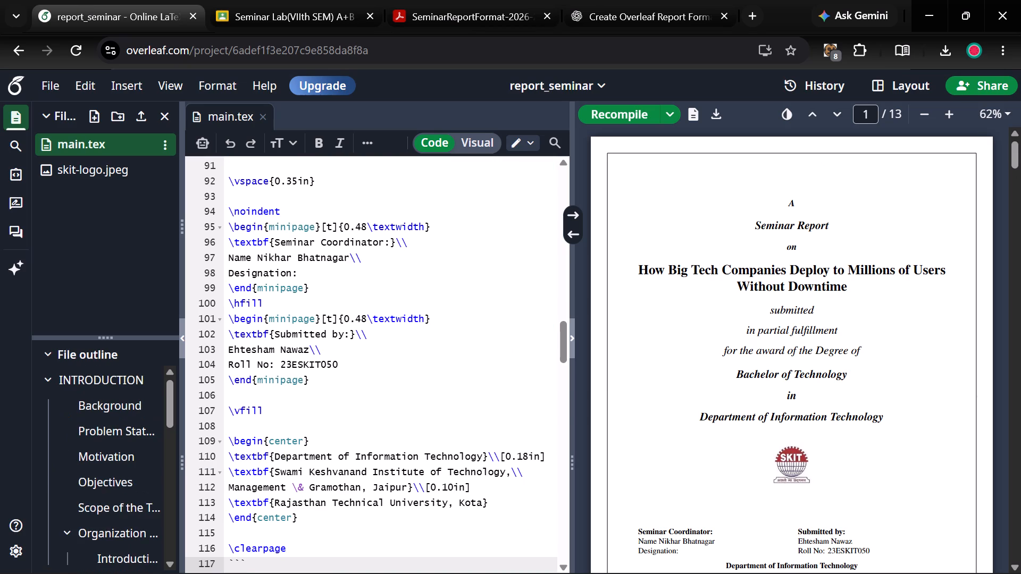
Delete the stray code-fence marks after \clearpage and the "```latex" text below \begin{document}.
key("BackSpace")
key("BackSpace")
key("BackSpace")
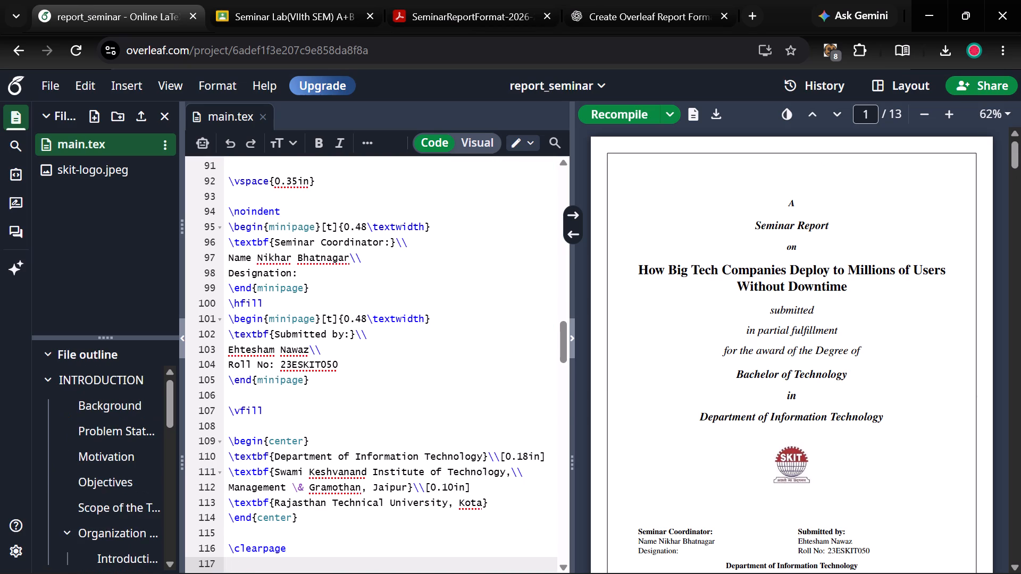
scroll(389, 414, "up", 12)
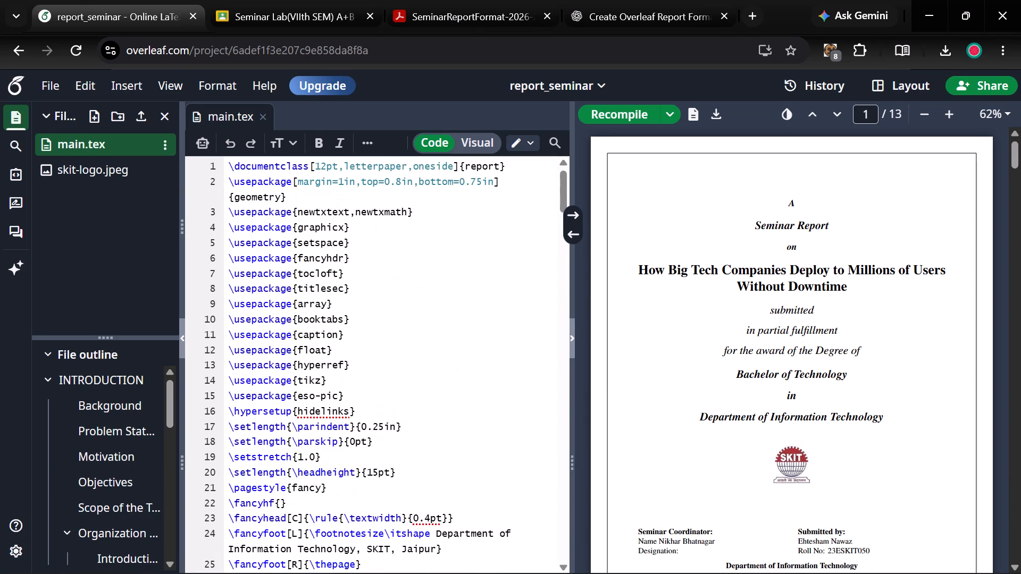
scroll(357, 357, "down", 6)
scroll(328, 374, "up", 1)
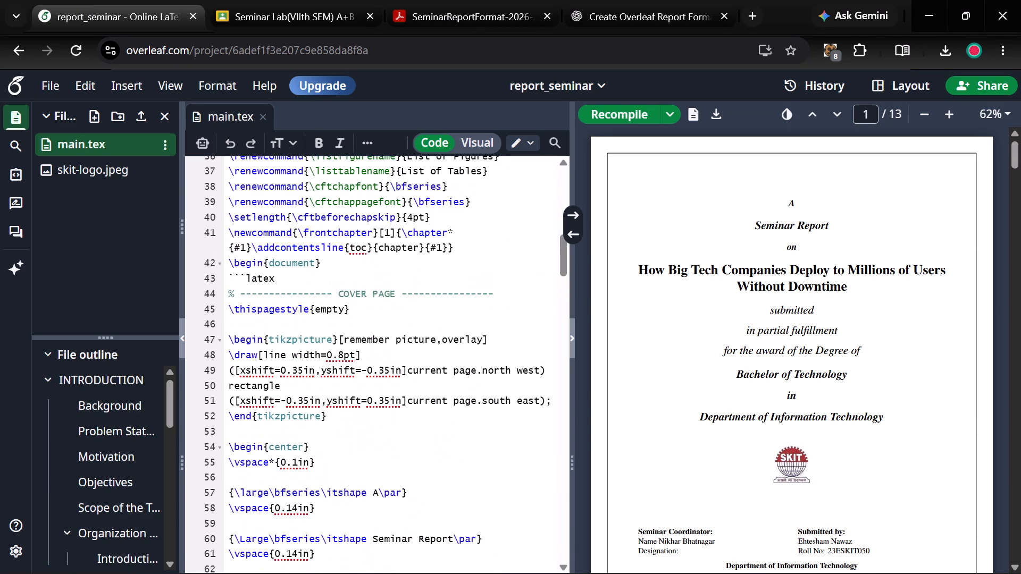
scroll(328, 374, "up", 1)
left_click(298, 281)
key("BackSpace")
key("BackSpace")
key("BackSpace")
key("BackSpace")
key("BackSpace")
key("BackSpace")
key("BackSpace")
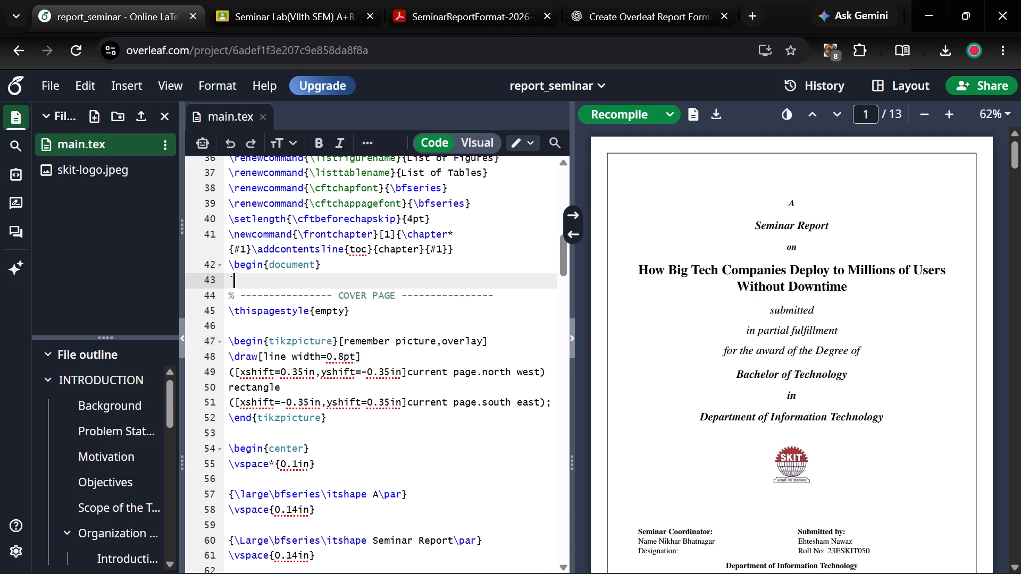
key("BackSpace")
Recompile the report and check the revised cover page against the smw.pdf format.
left_click(628, 109)
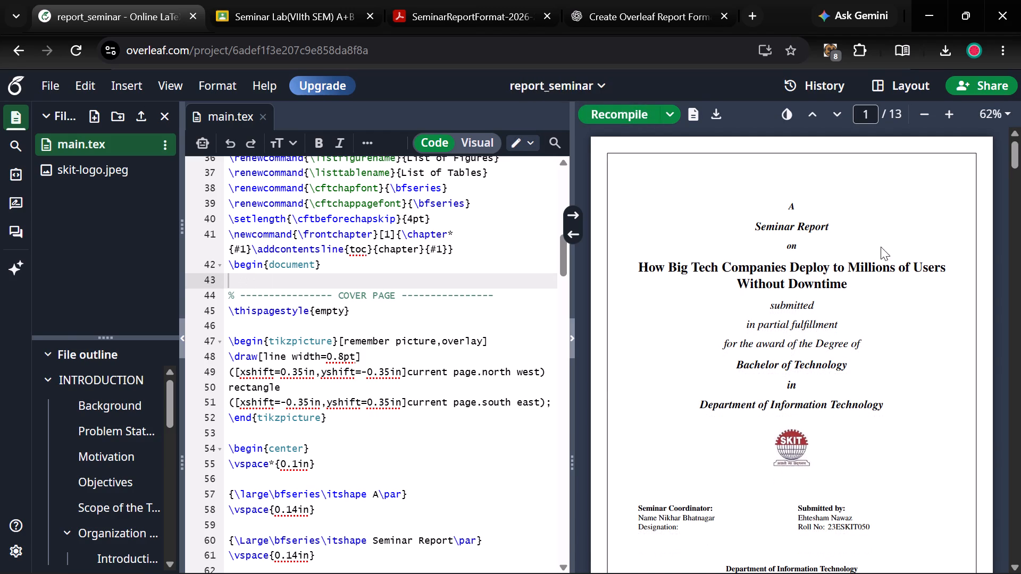
scroll(744, 280, "down", 1)
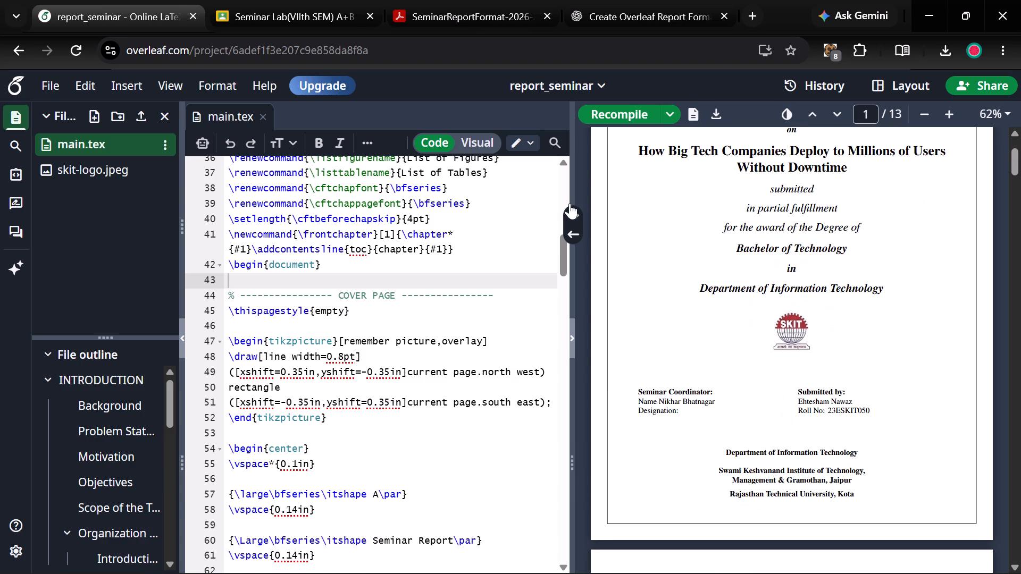
scroll(570, 203, "right", 1)
scroll(570, 203, "up", 1)
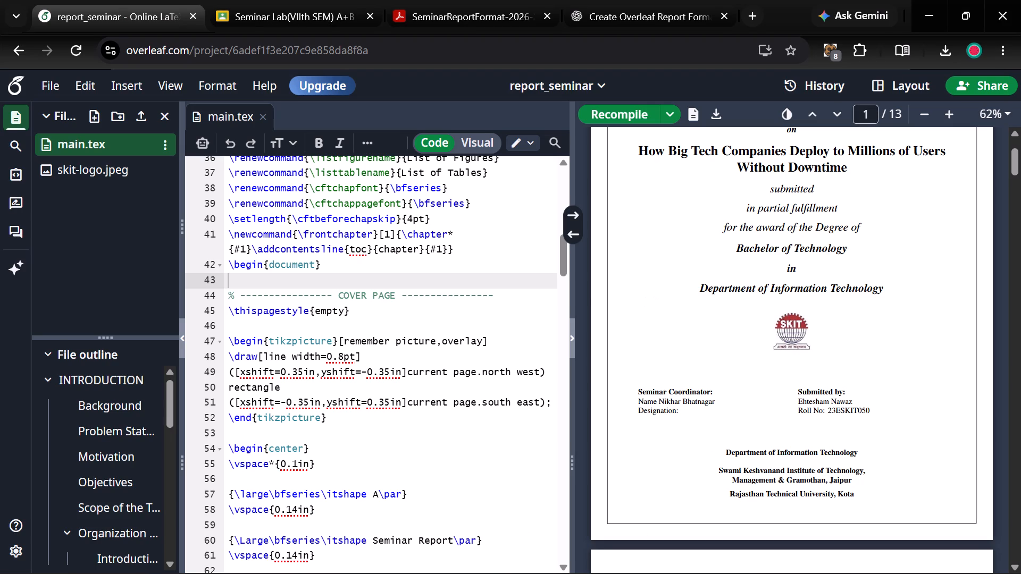
Copy "Assistant Professor" from the compiled certificate page and add it after "Designation:" under Seminar Coordinator in the cover page code.
scroll(374, 326, "down", 2)
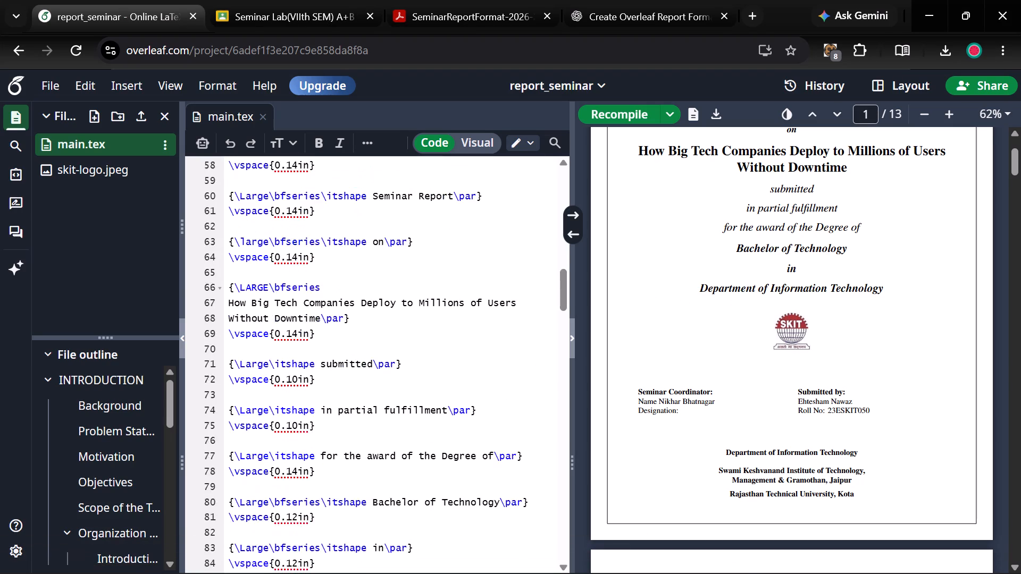
scroll(374, 326, "down", 5)
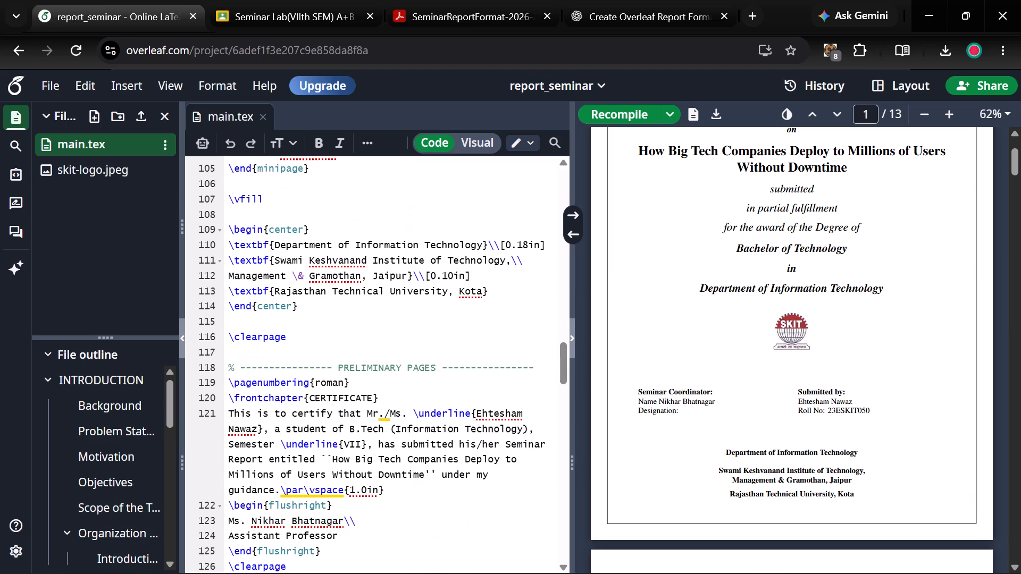
scroll(762, 332, "down", 3)
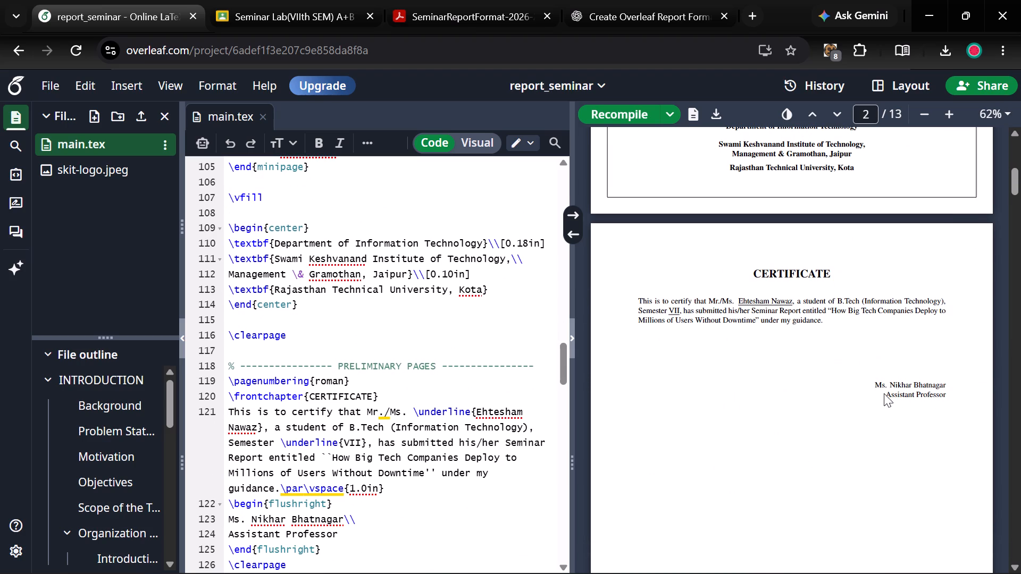
left_click_drag(884, 393, 943, 391)
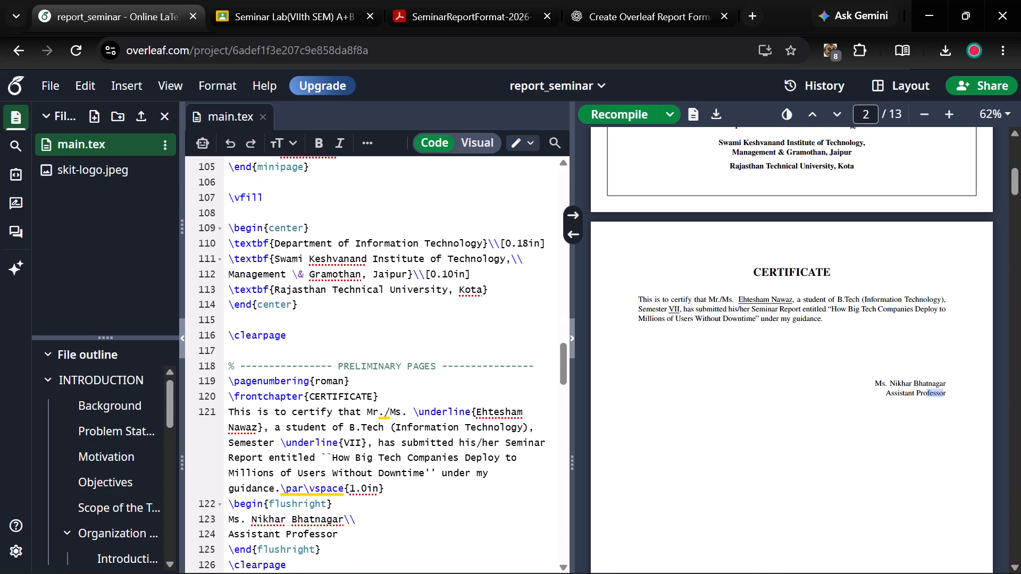
left_click_drag(887, 392, 946, 392)
key("ctrl+c")
scroll(328, 302, "up", 3)
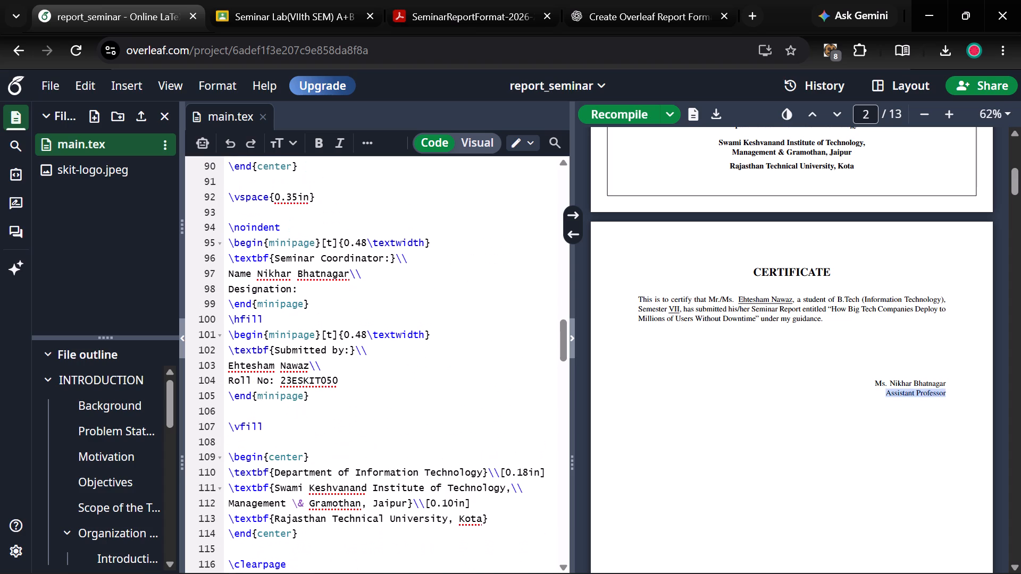
left_click(310, 290)
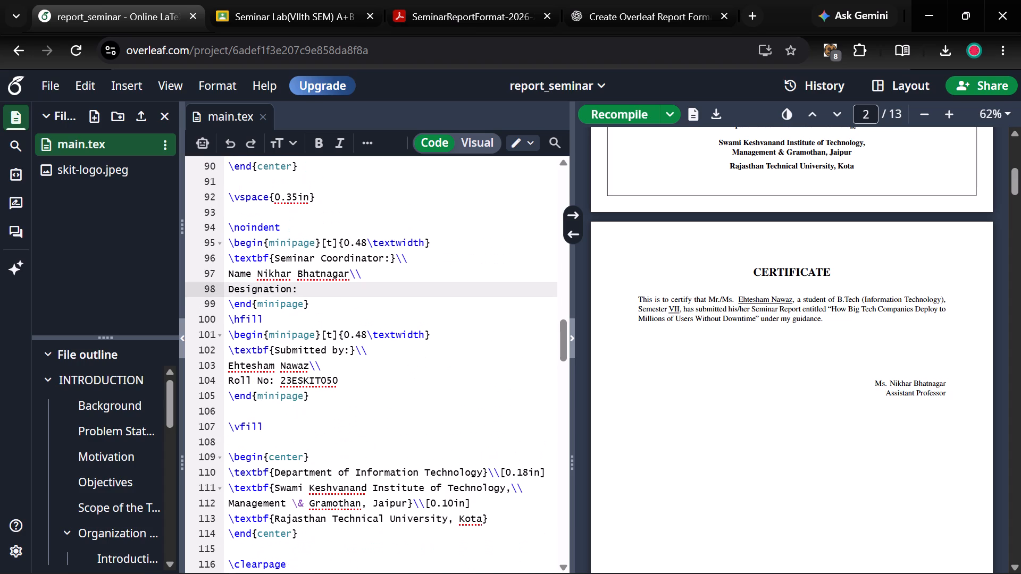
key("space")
key("ctrl+v")
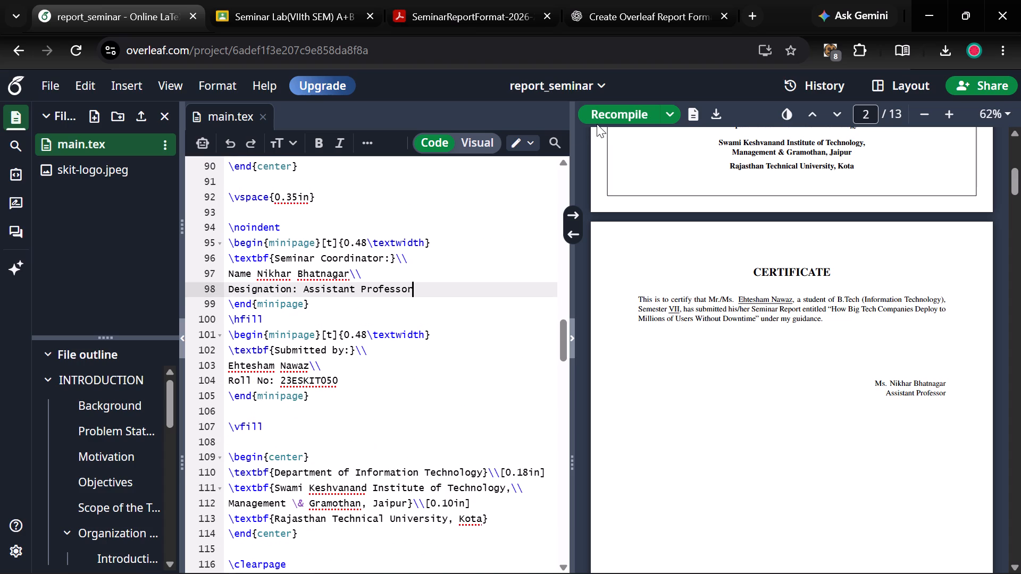
Recompile the report with the updated coordinator designation.
left_click(599, 119)
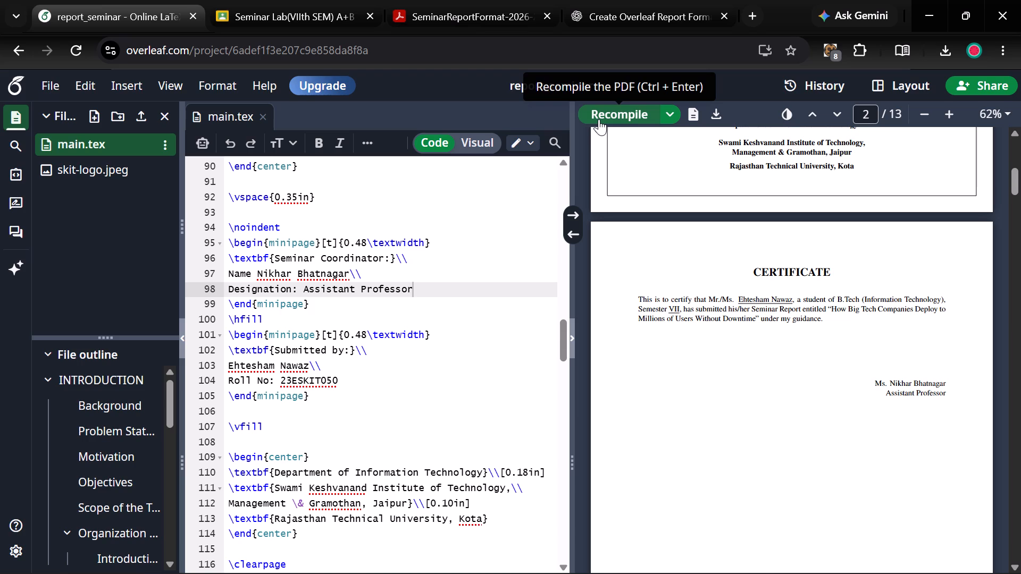
Compare the cover page's coordinator and student details and the certificate page with smw.pdf in Acrobat.
scroll(685, 204, "up", 2)
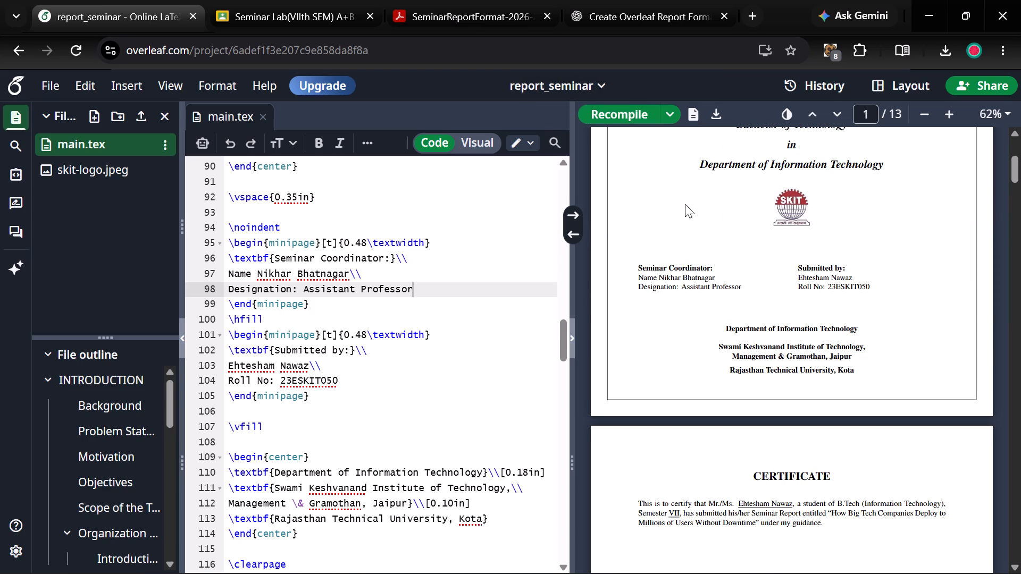
scroll(685, 204, "down", 1)
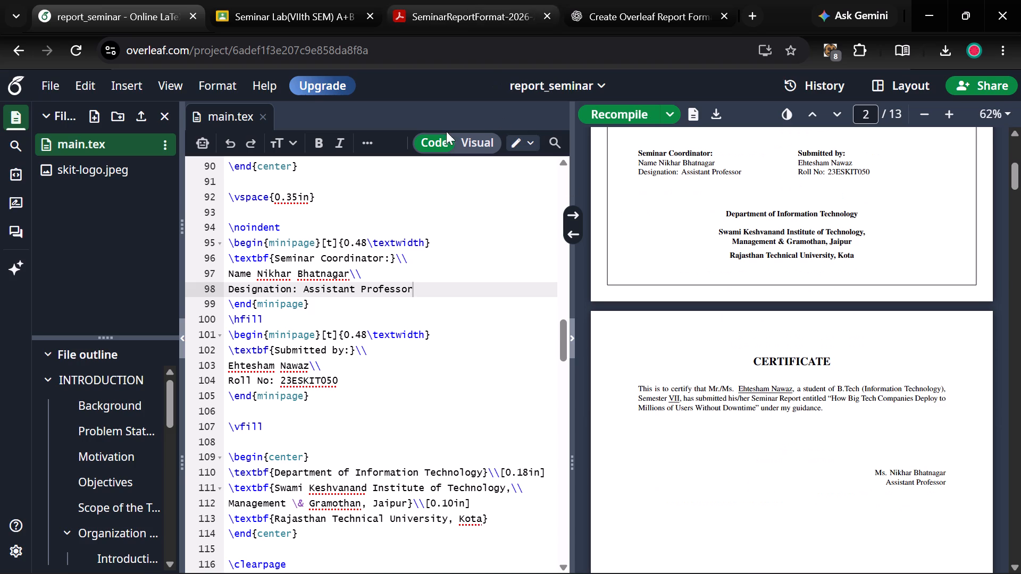
scroll(463, 258, "down", 1)
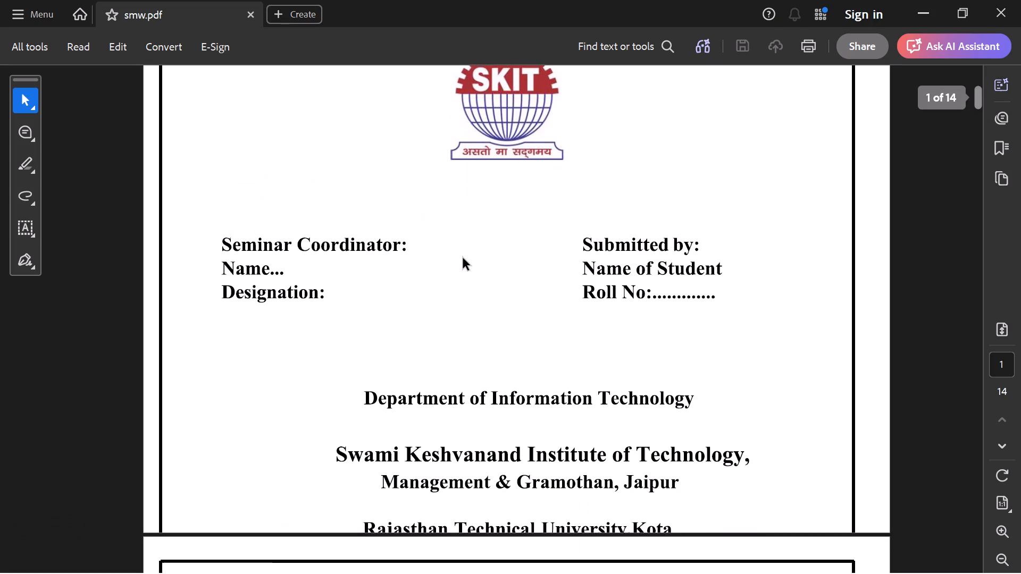
scroll(463, 258, "down", 2)
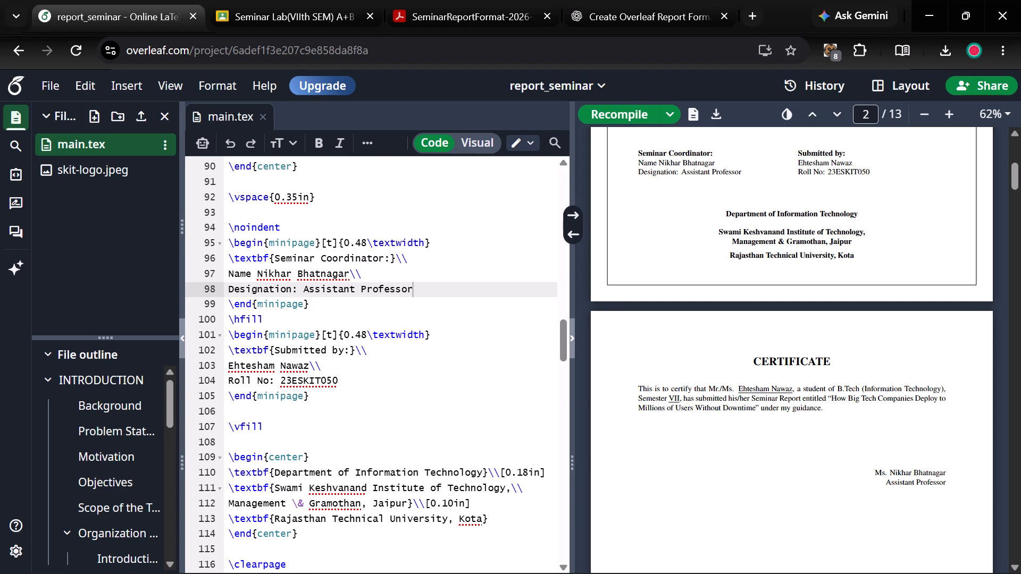
scroll(660, 255, "up", 1)
scroll(256, 349, "down", 1)
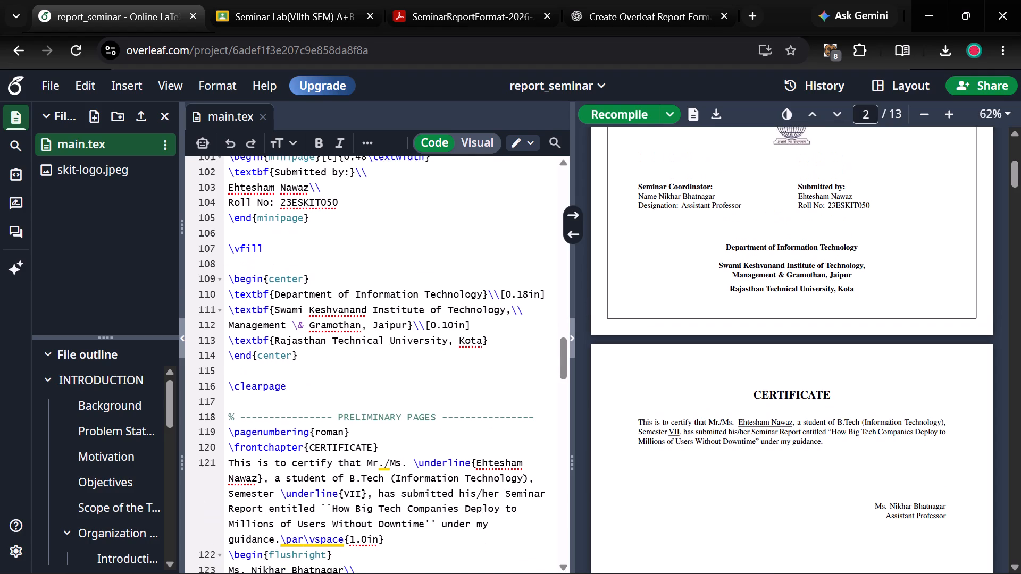
scroll(256, 349, "down", 1)
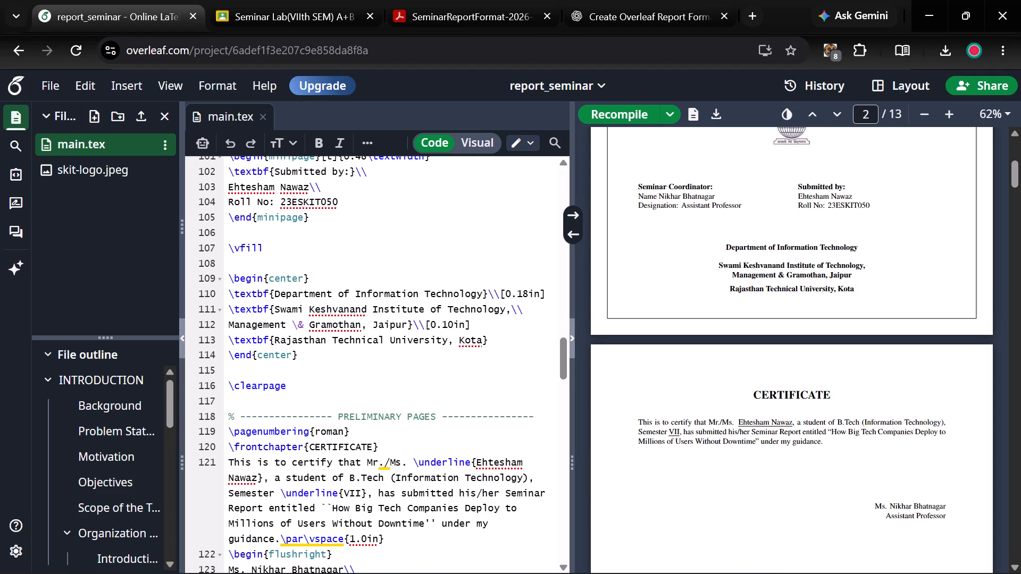
scroll(361, 294, "up", 2)
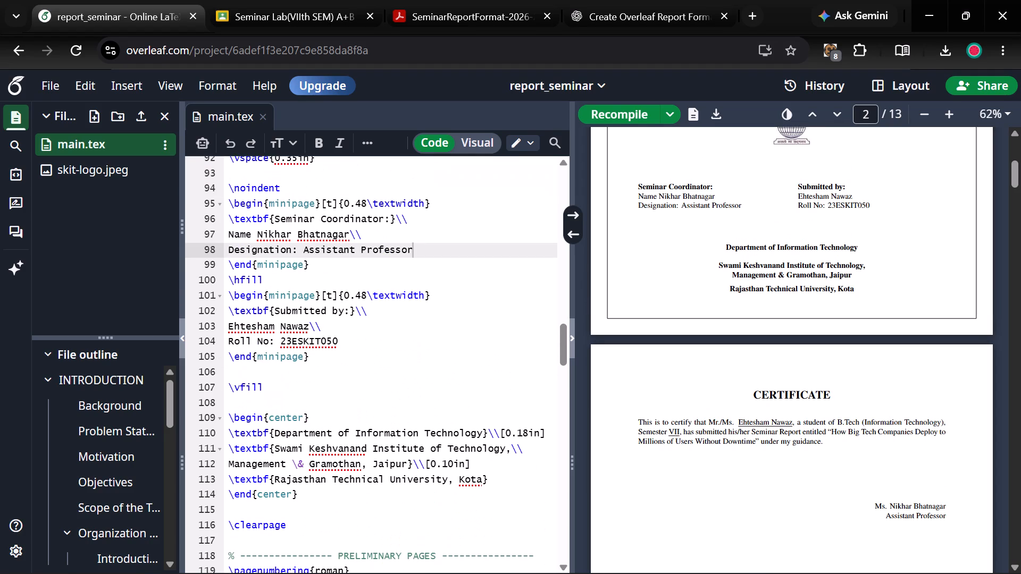
scroll(270, 226, "up", 1)
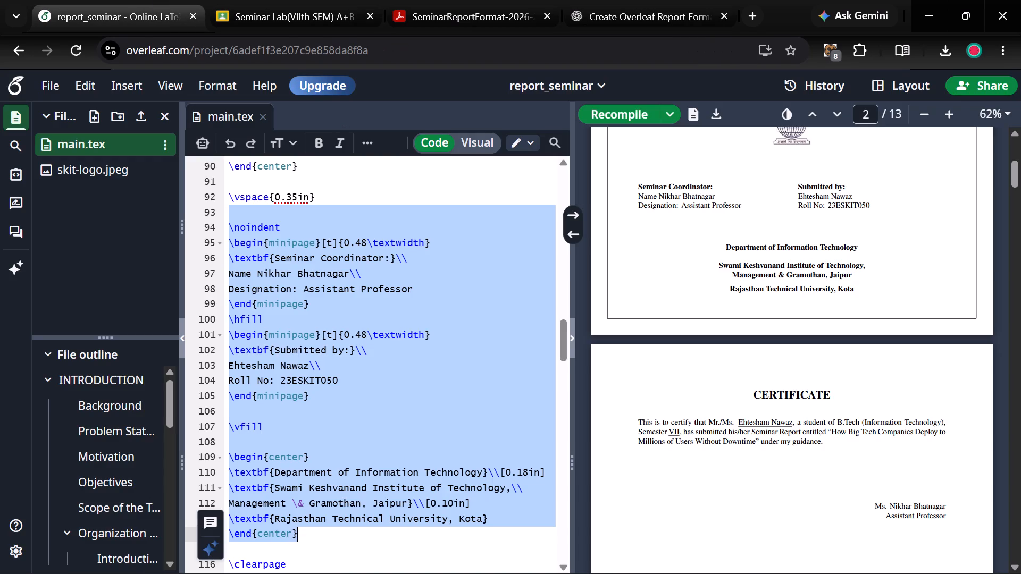
key("ctrl+v")
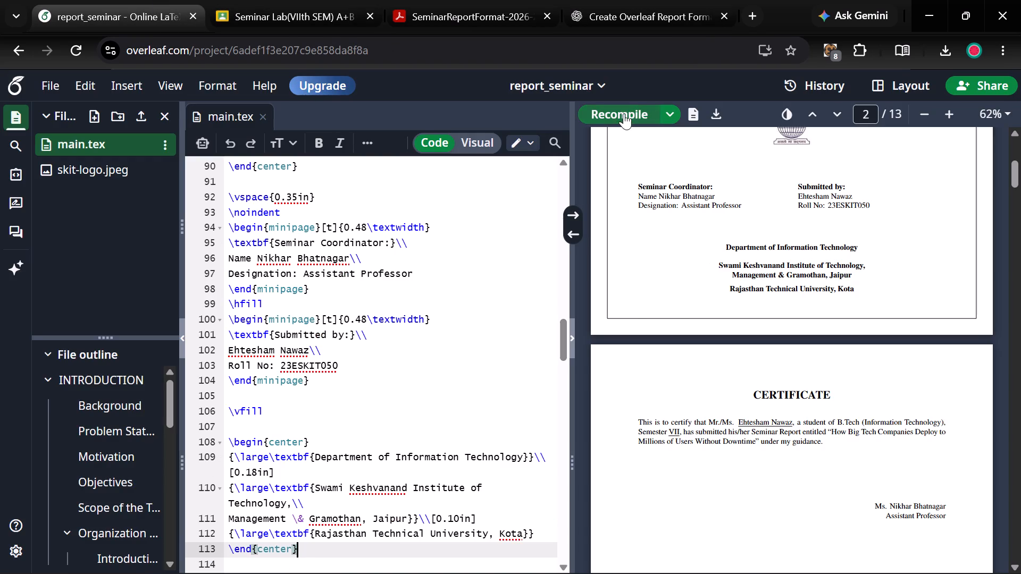
Recompile the report with the enlarged college section on the cover page.
left_click(622, 111)
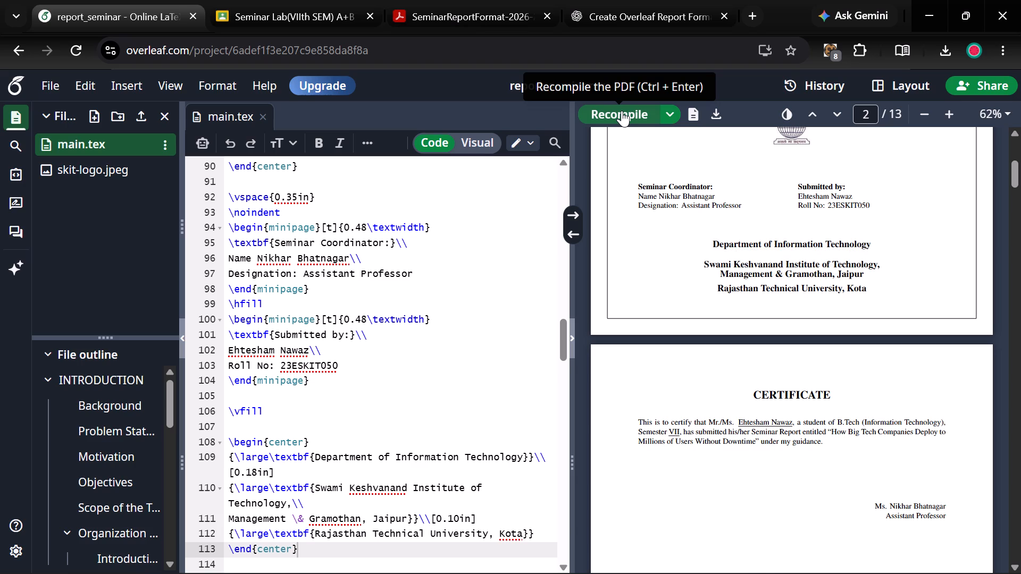
Examine the cover page's coordinator, student and college sections in the SeminarReportFormat and smw.pdf references, and return to the Overleaf project.
left_click(524, 0)
scroll(527, 350, "down", 2)
scroll(527, 350, "up", 1)
scroll(527, 350, "down", 1)
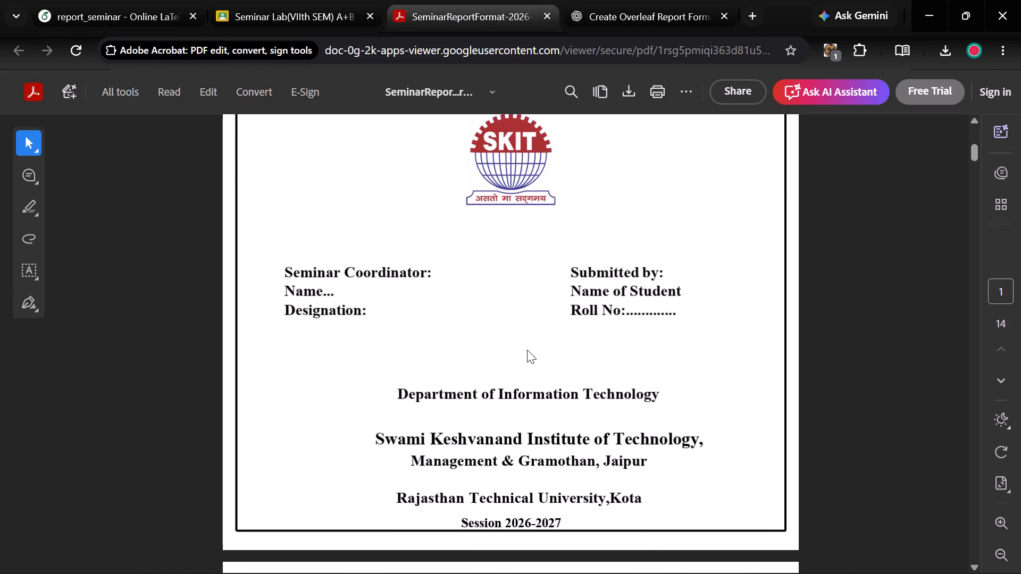
scroll(527, 350, "down", 2)
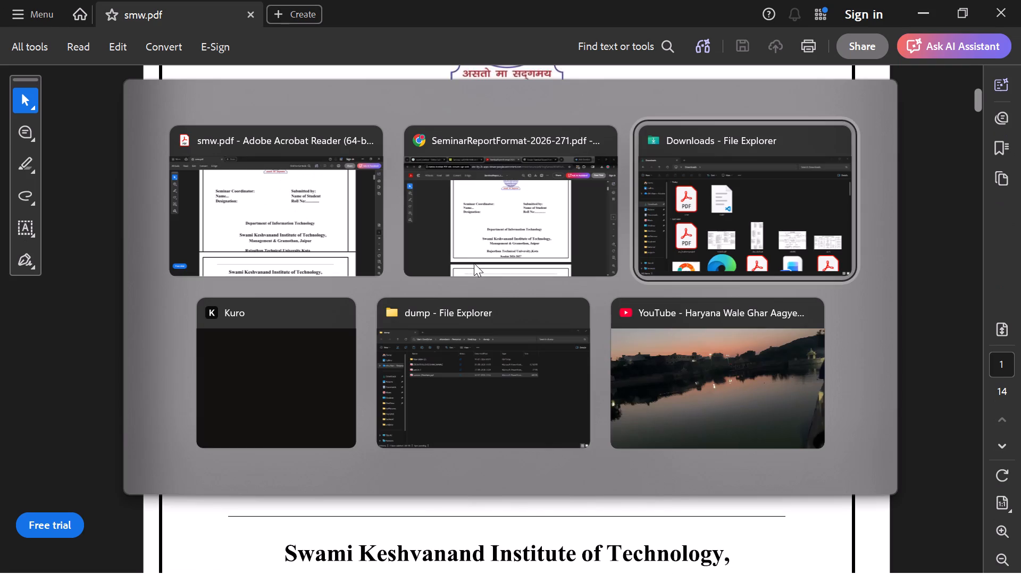
left_click(118, 0)
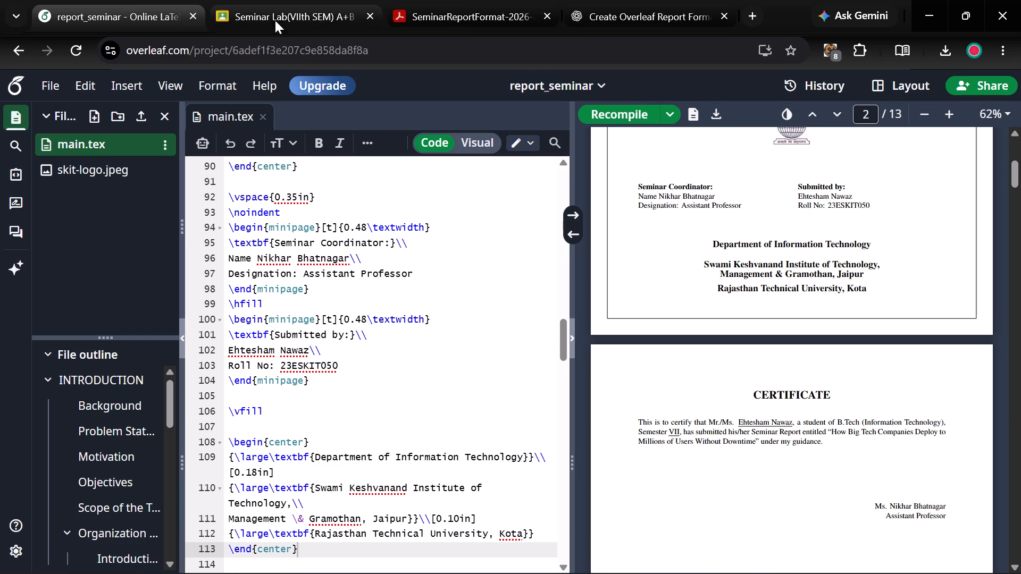
Move the Seminar Lab Classroom tab with the report format document into its own browser window.
left_click_drag(320, 7, 630, 0)
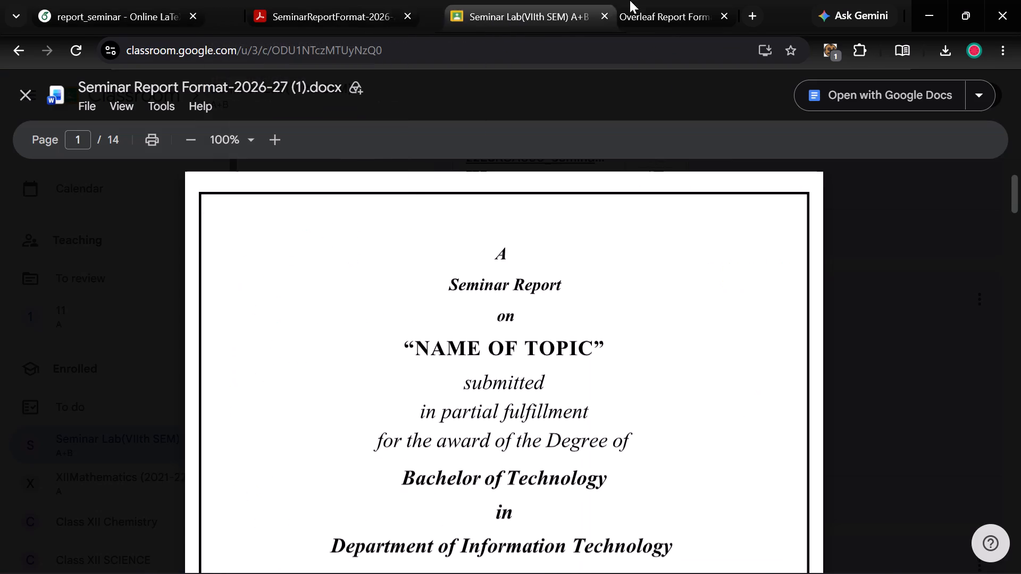
left_click_drag(630, 0, 759, 1)
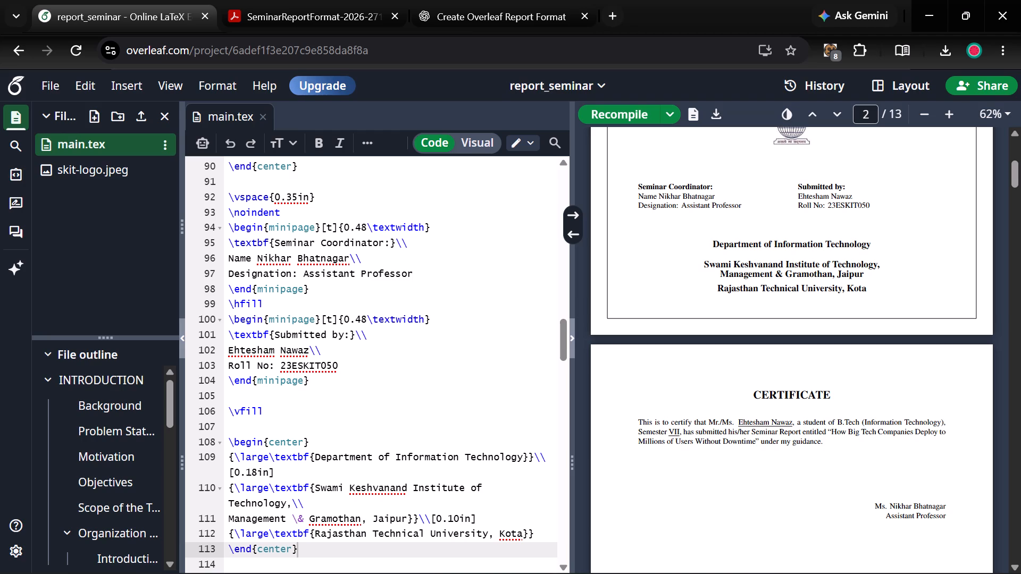
Compare the cover page's college and session lines and the certificate page in the Classroom format document with Overleaf's code and compiled preview.
scroll(450, 373, "down", 1)
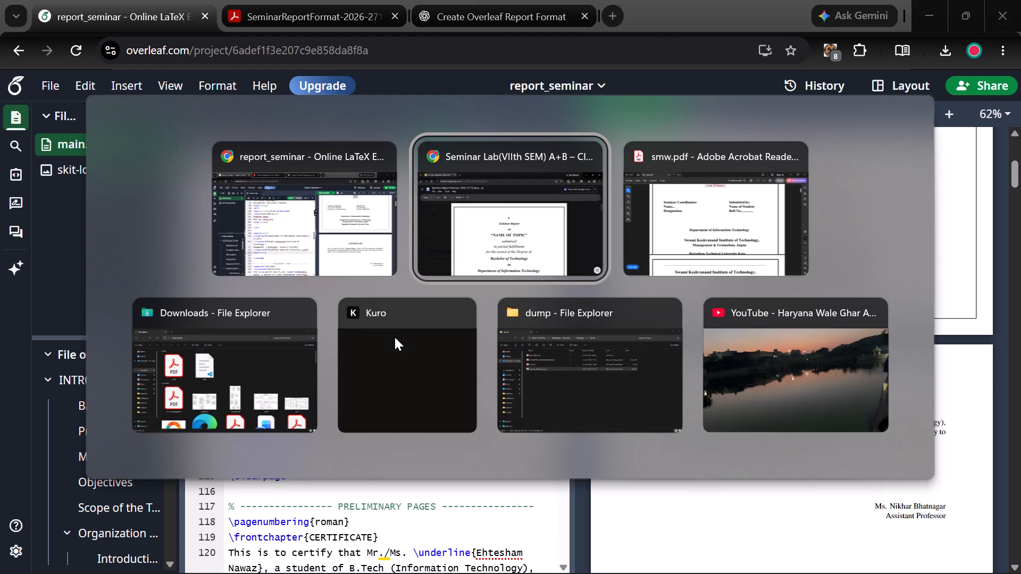
scroll(512, 403, "down", 5)
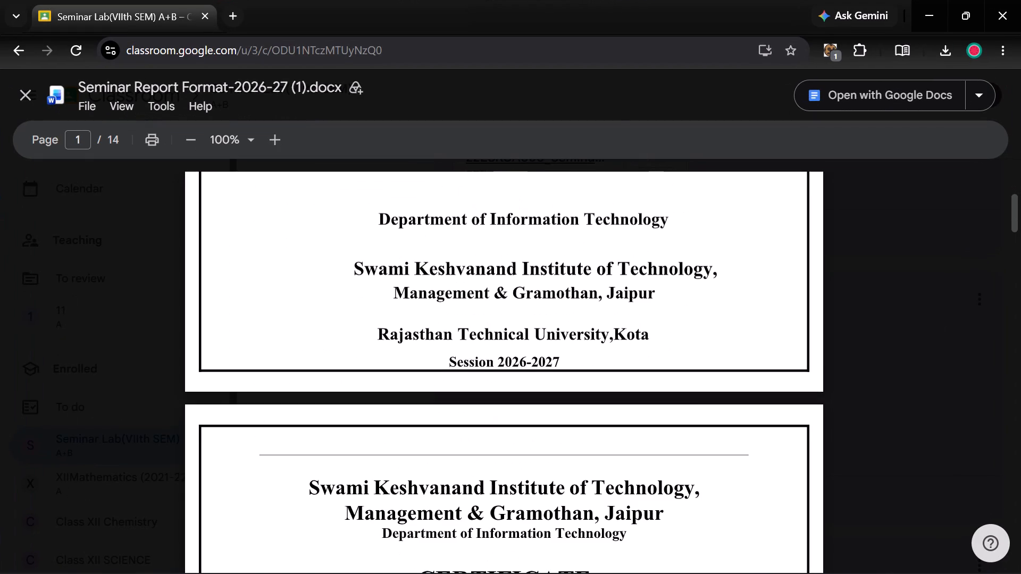
left_click_drag(437, 356, 478, 357)
scroll(478, 357, "down", 1)
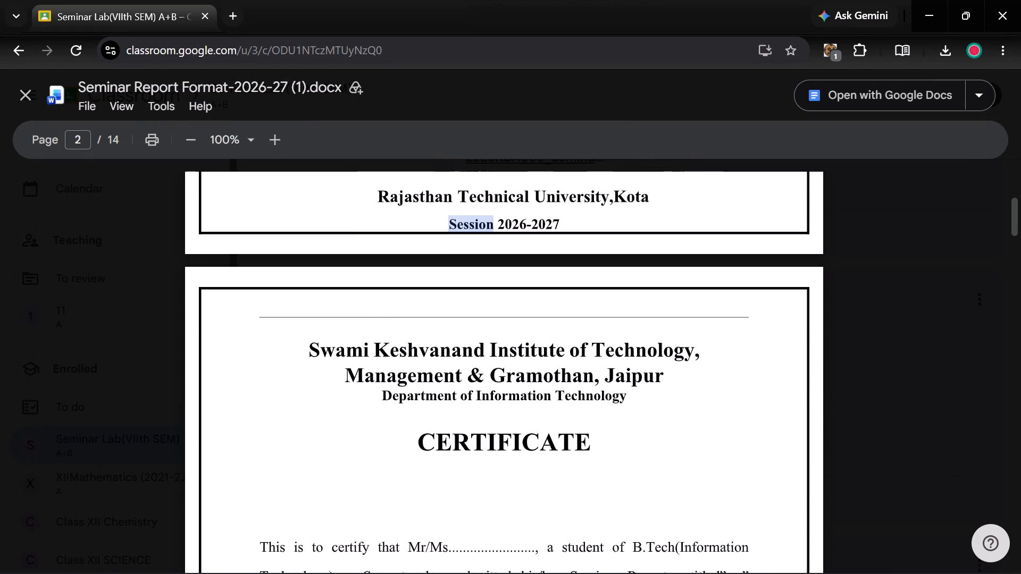
scroll(478, 357, "down", 1)
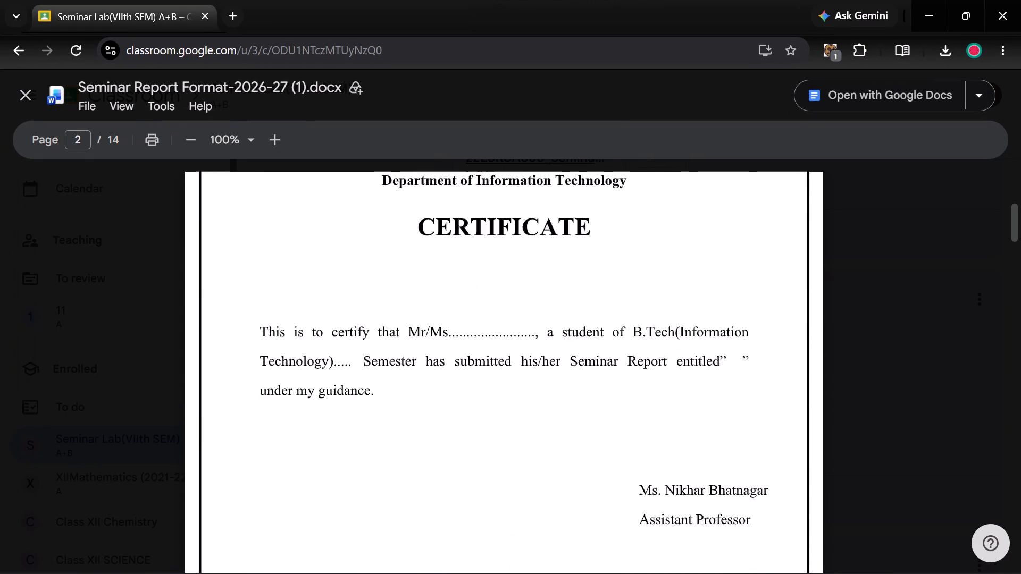
scroll(478, 357, "down", 1)
scroll(478, 357, "up", 2)
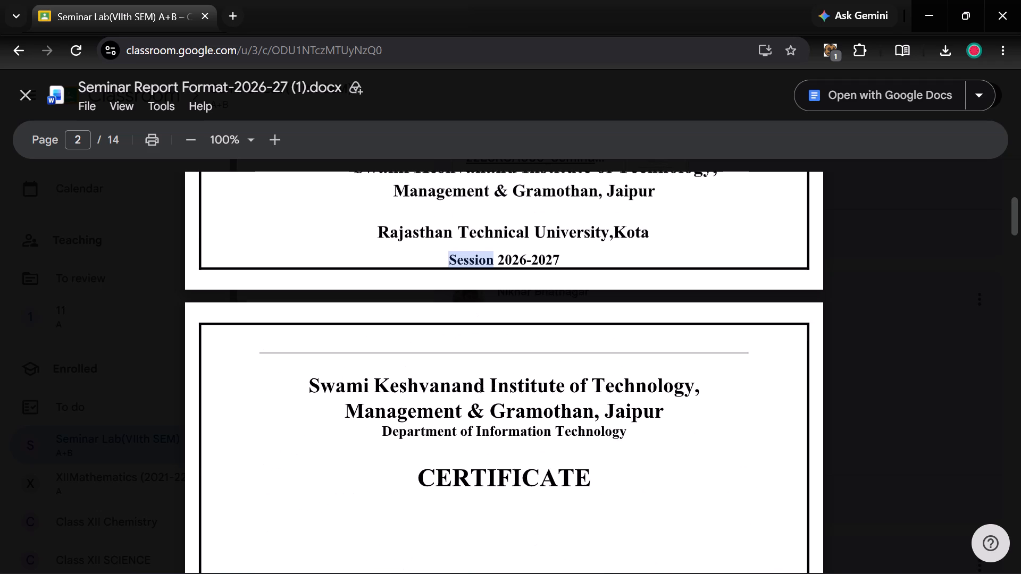
scroll(478, 357, "up", 1)
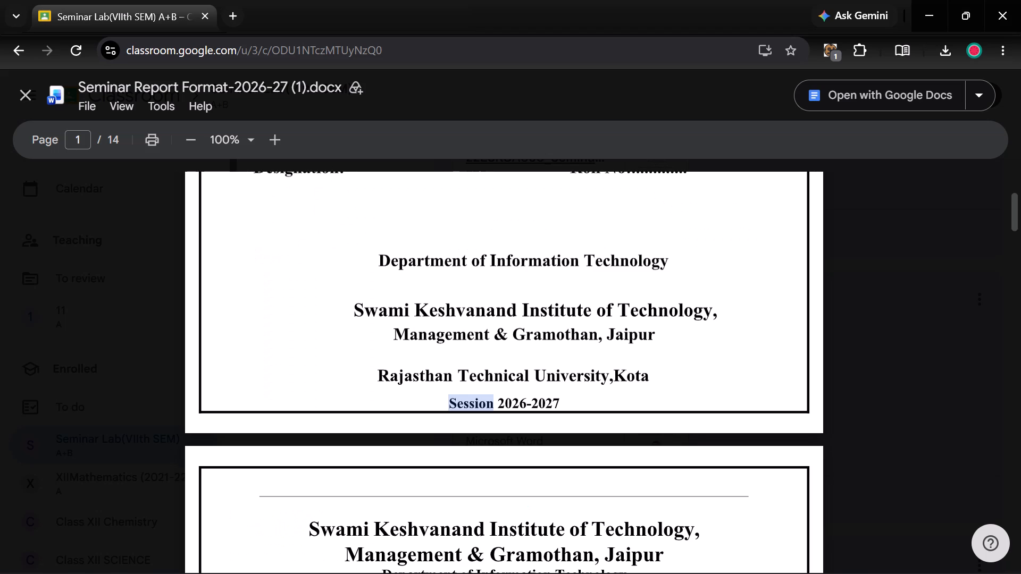
scroll(557, 291, "up", 1)
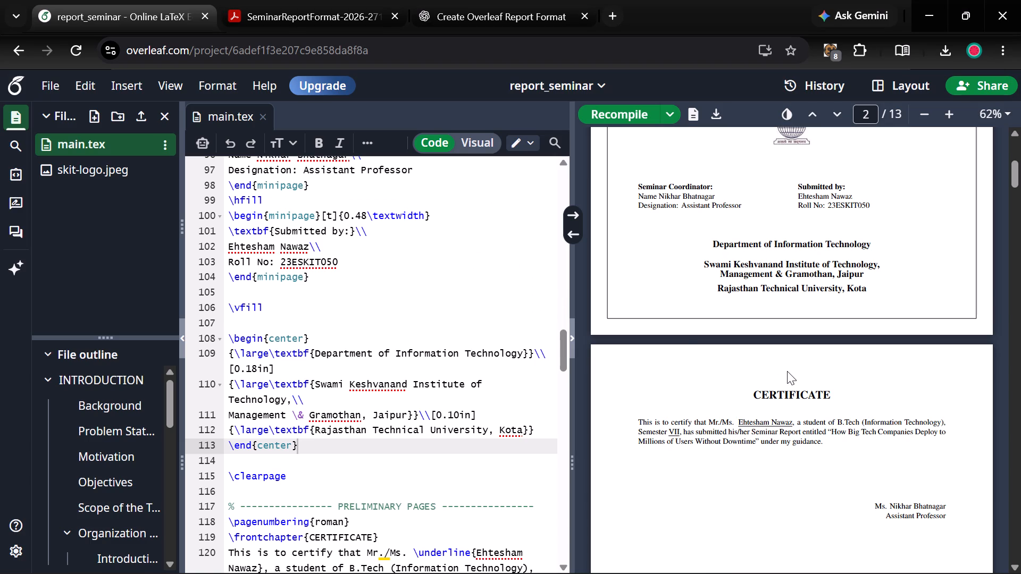
scroll(787, 371, "down", 5)
scroll(787, 371, "up", 2)
scroll(787, 371, "down", 2)
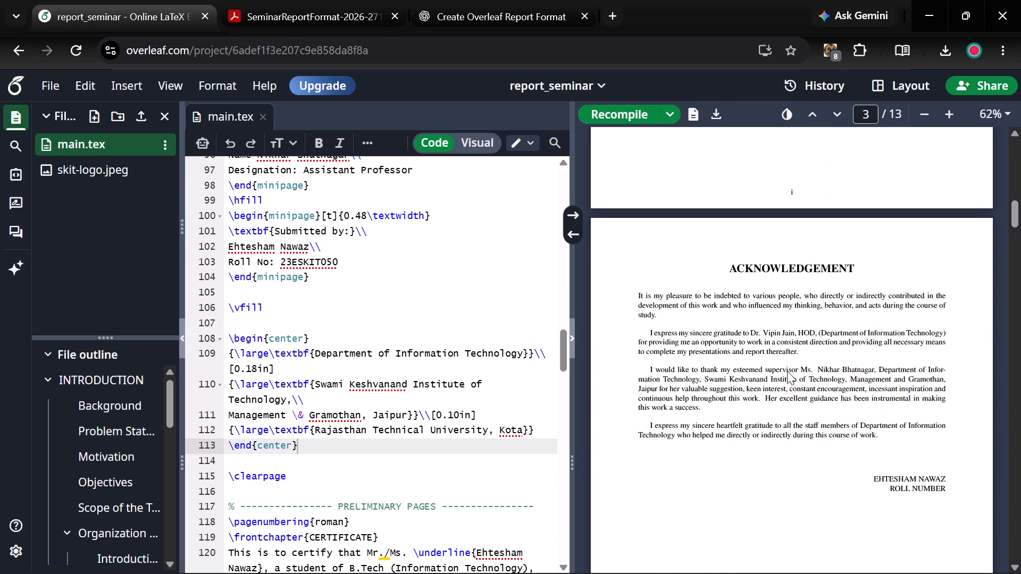
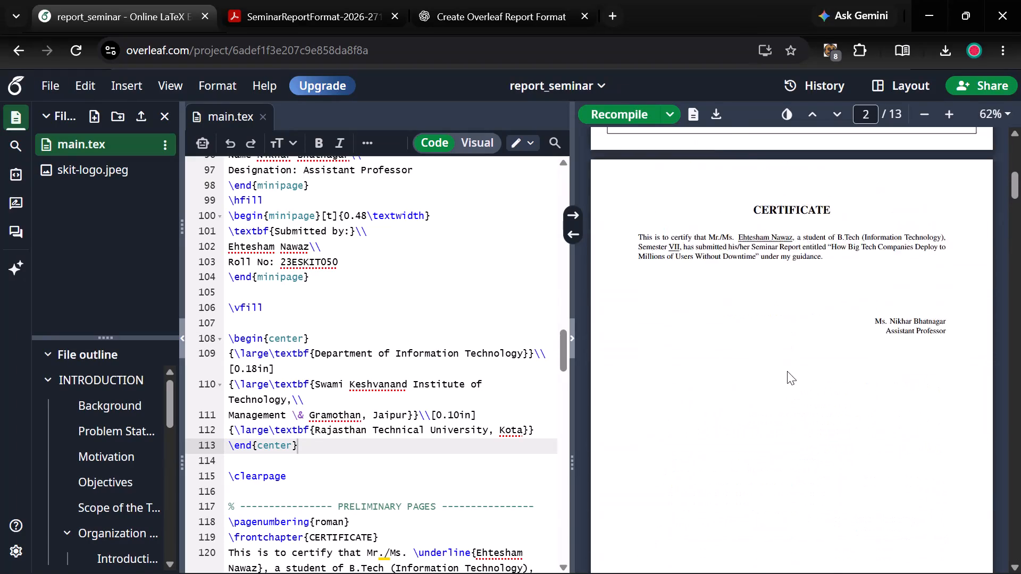
scroll(787, 371, "up", 1)
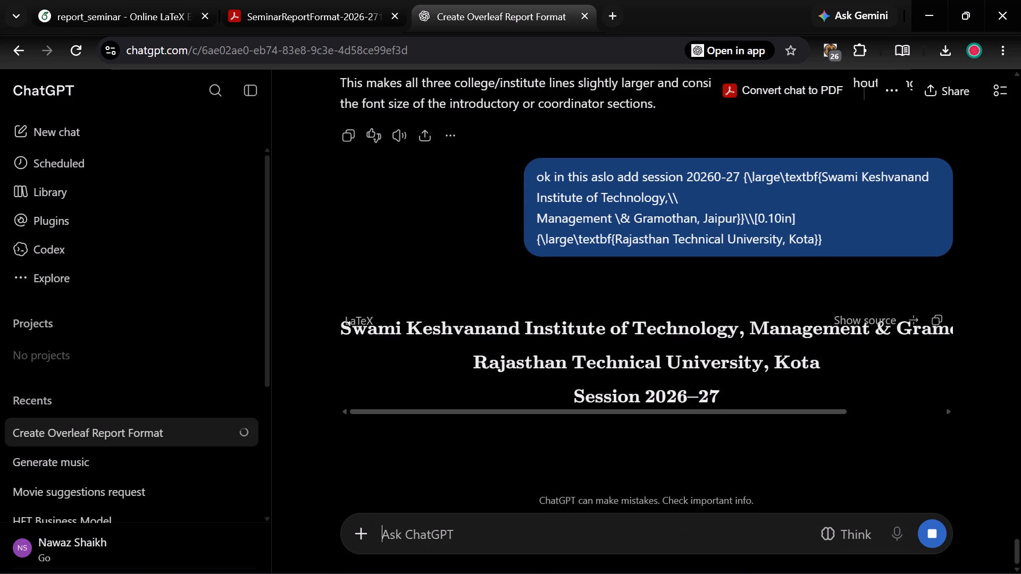
Replace the institute and university lines in main.tex with ChatGPT's version containing the Session 2026--27 line, and recompile.
scroll(588, 399, "down", 1)
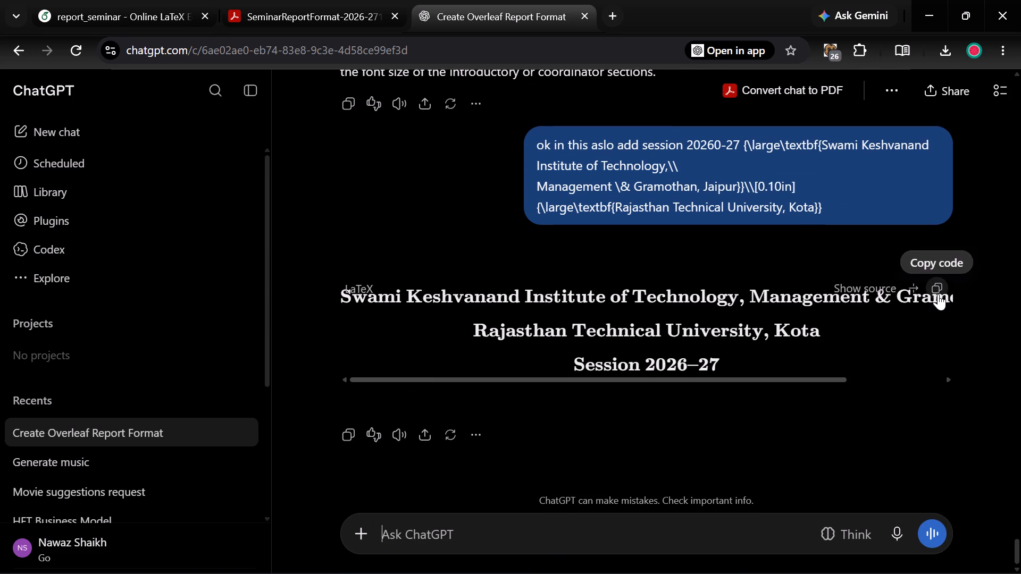
left_click(938, 294)
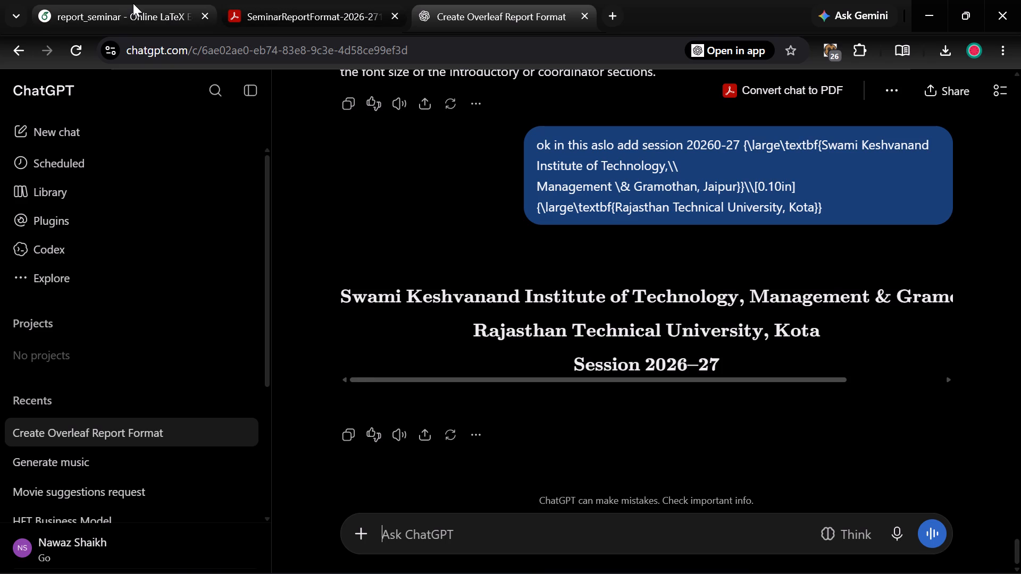
left_click(133, 3)
key("ctrl+v")
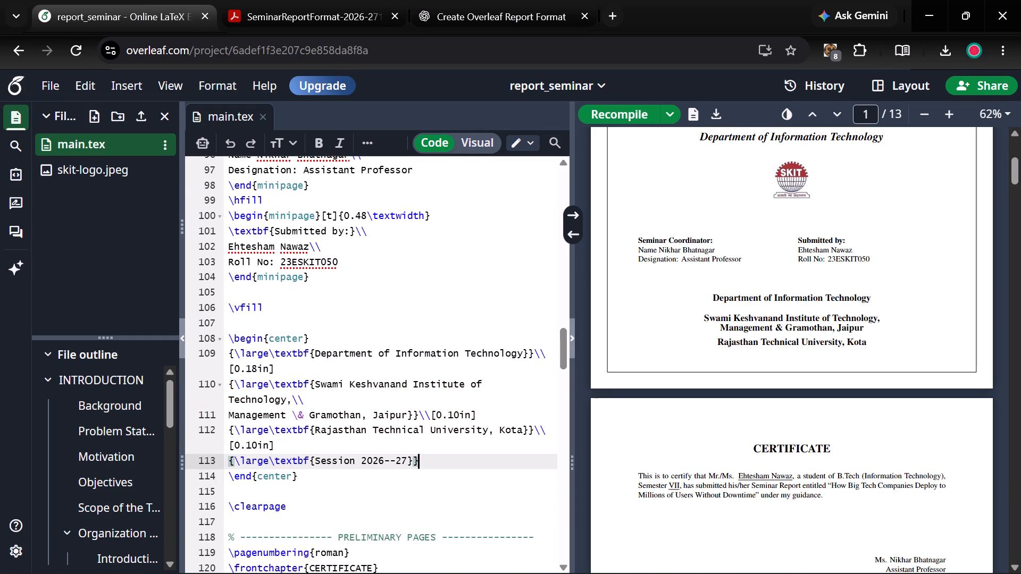
left_click(617, 118)
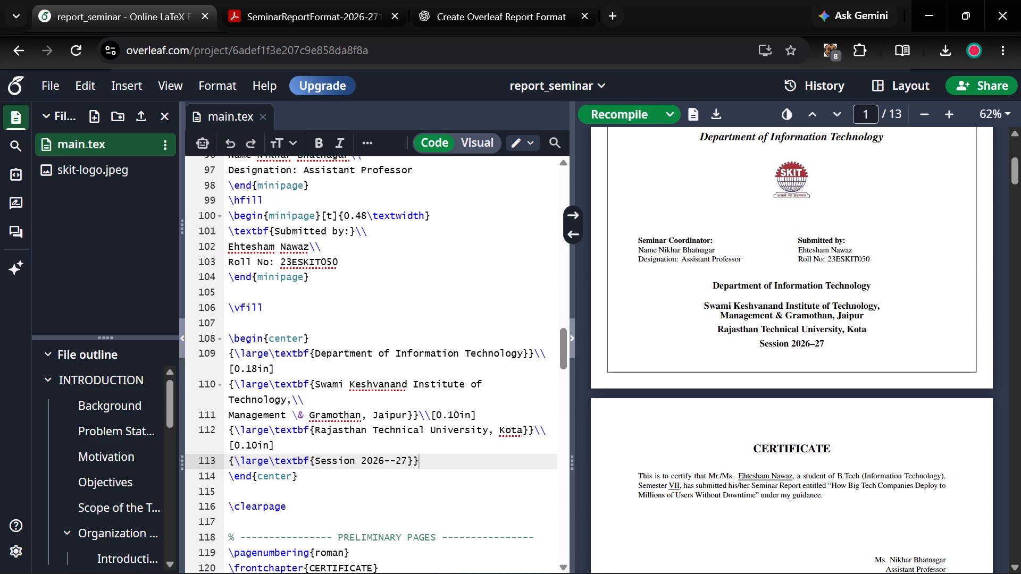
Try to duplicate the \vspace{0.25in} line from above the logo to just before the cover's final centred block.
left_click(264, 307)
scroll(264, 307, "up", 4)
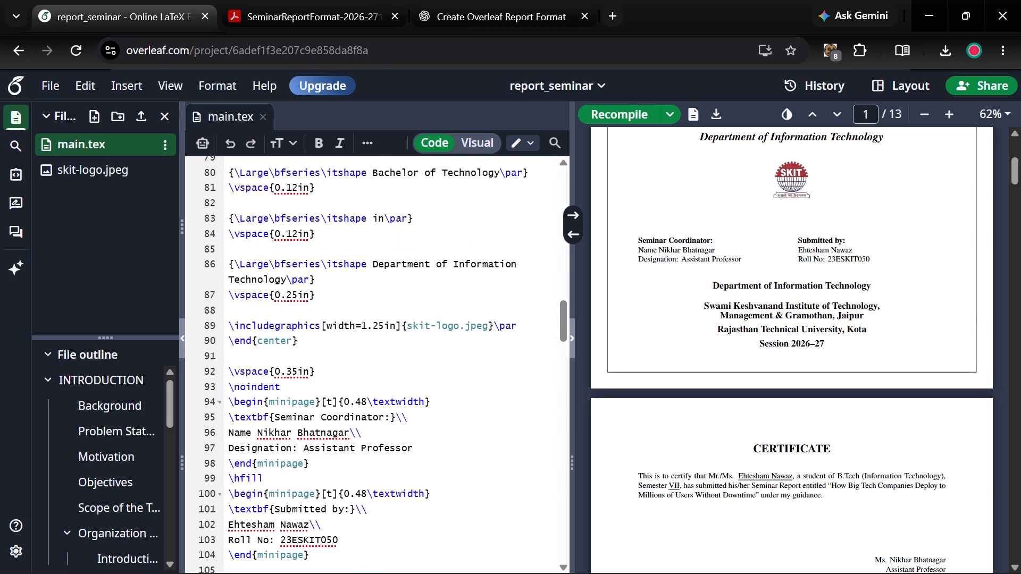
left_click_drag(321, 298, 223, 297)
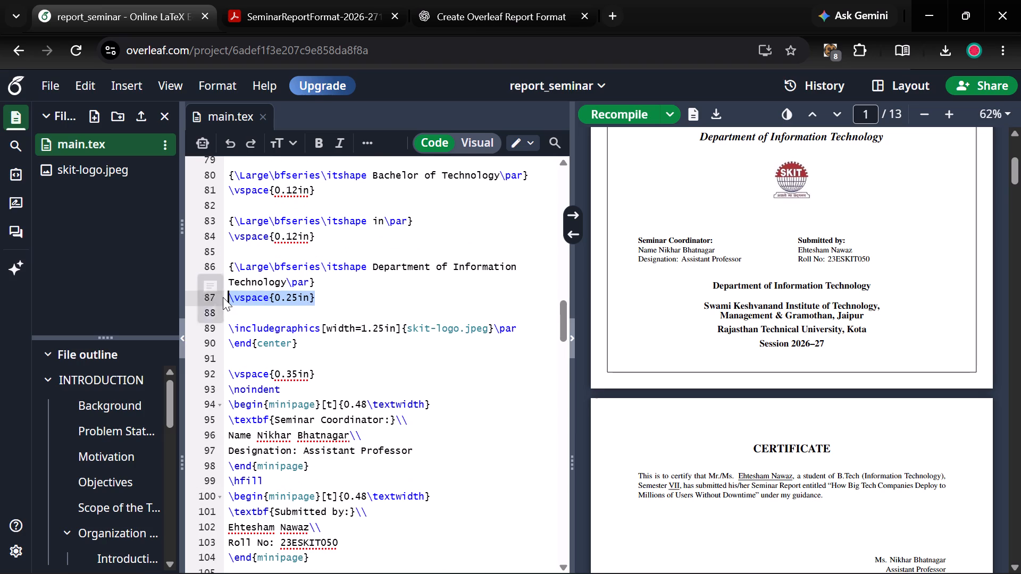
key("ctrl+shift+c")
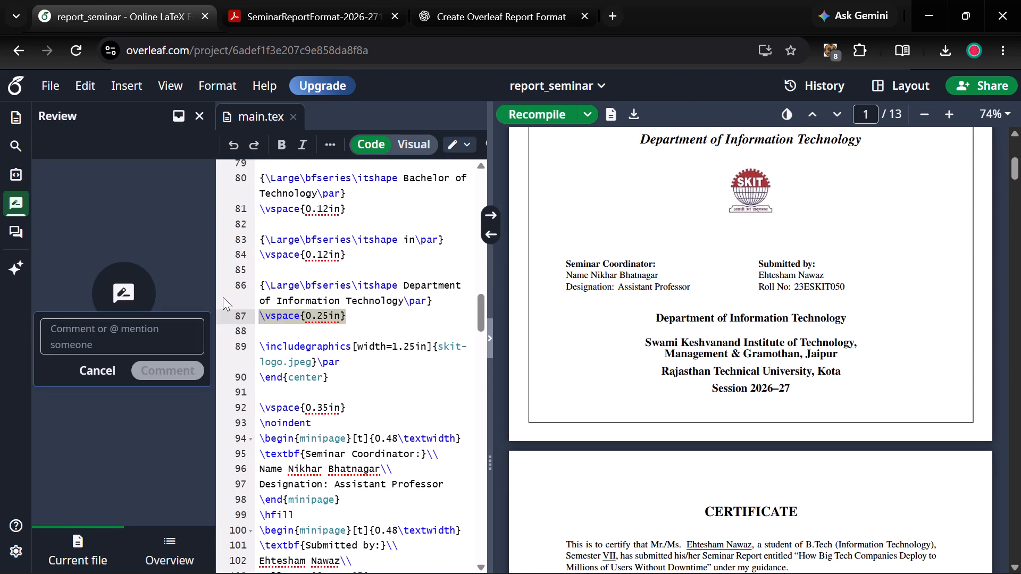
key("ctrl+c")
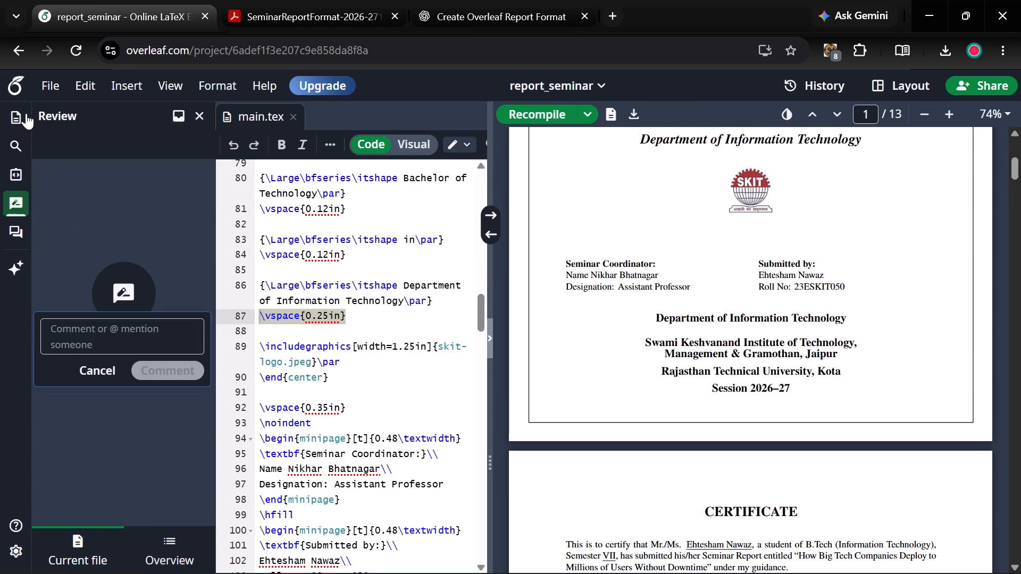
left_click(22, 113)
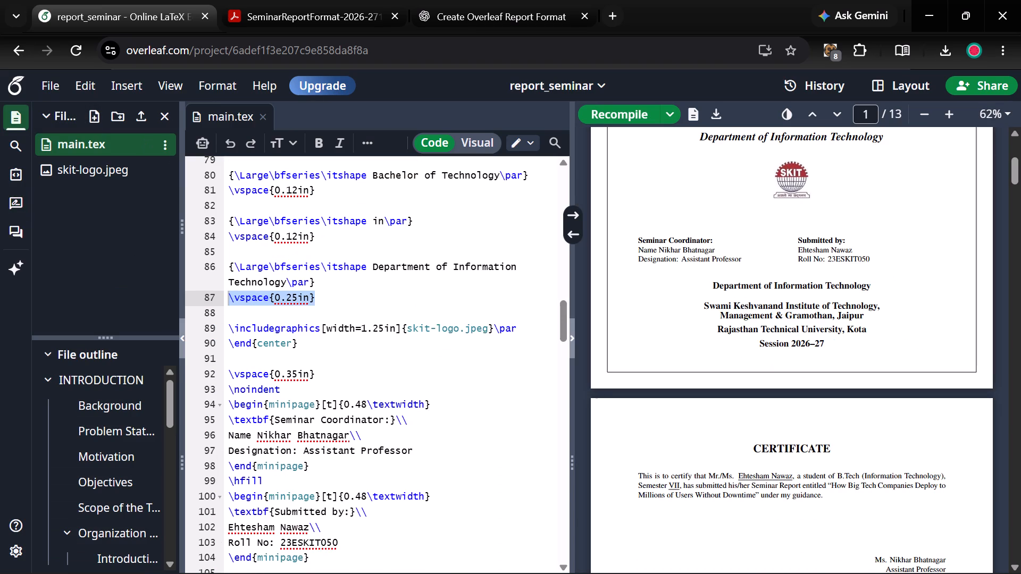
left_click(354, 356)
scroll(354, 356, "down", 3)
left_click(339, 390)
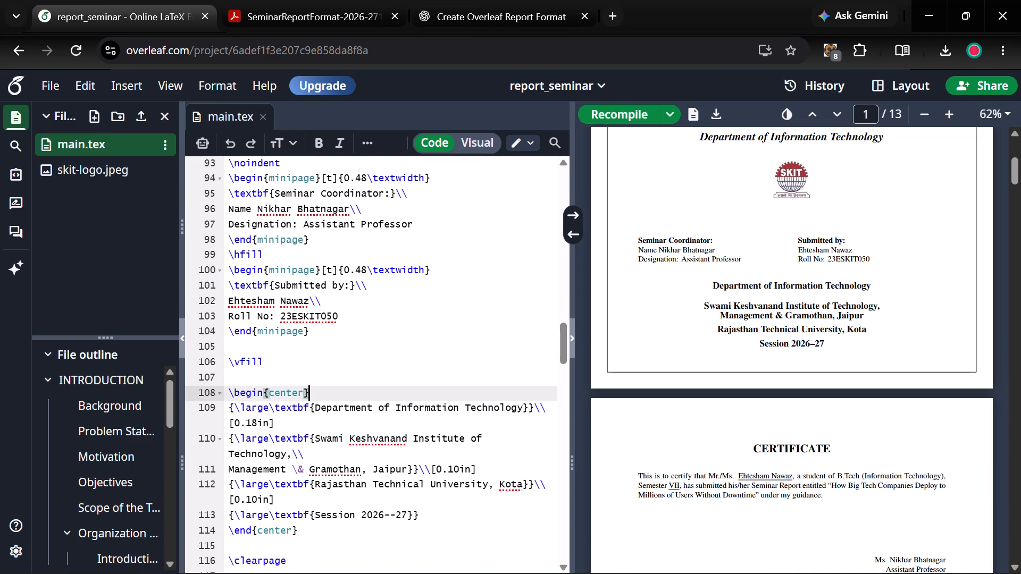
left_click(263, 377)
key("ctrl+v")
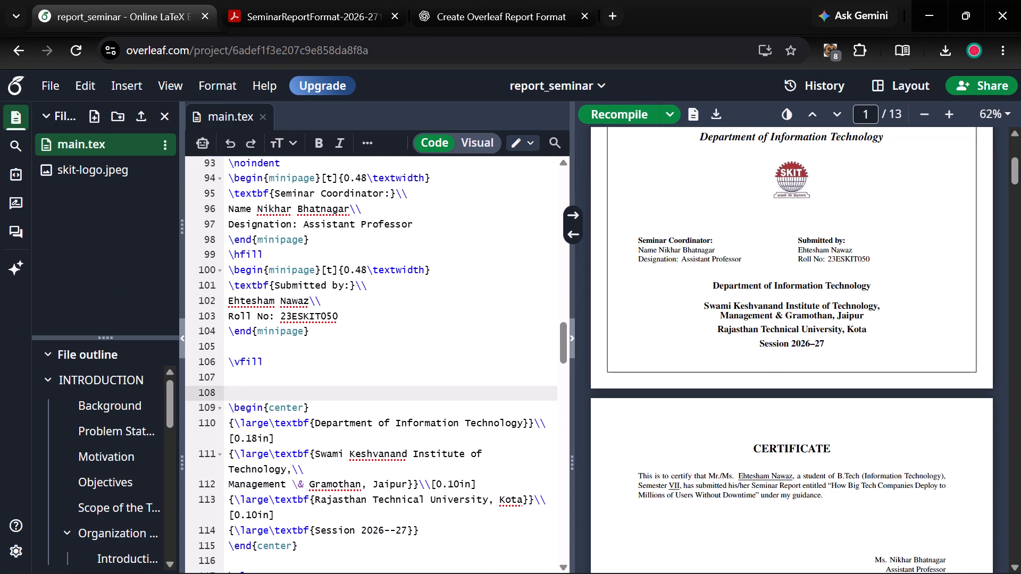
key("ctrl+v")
Copy the \vspace{0.35in} line above the coordinator section to just below \vfill on the cover page, and recompile.
scroll(268, 360, "up", 1)
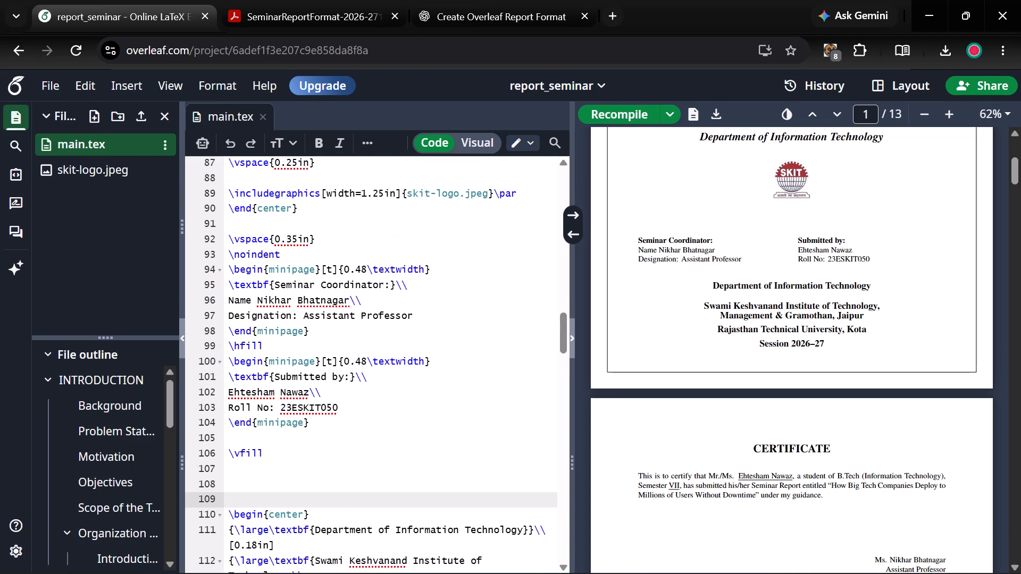
left_click_drag(316, 241, 220, 235)
key("ctrl+c")
left_click(255, 467)
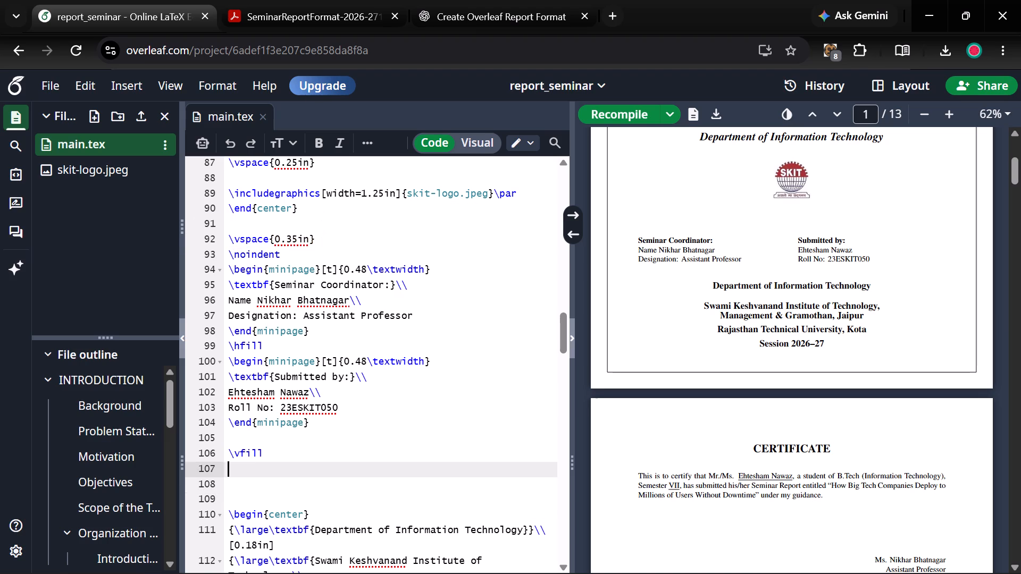
key("ctrl+v")
left_click(602, 115)
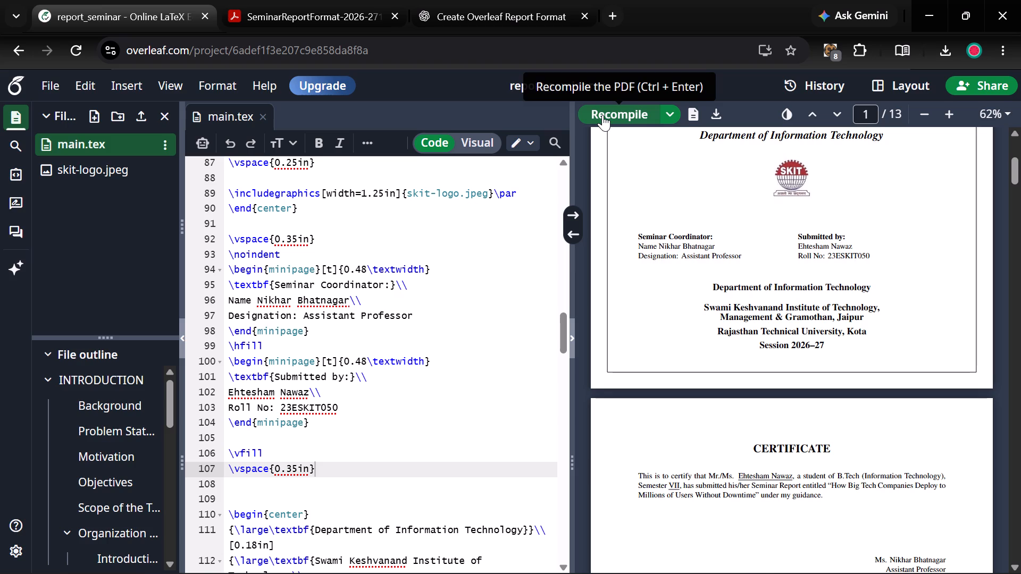
Set the vertical space below \vfill on the cover page to 0.4in and recompile.
left_click(297, 471)
key("BackSpace")
key("BackSpace")
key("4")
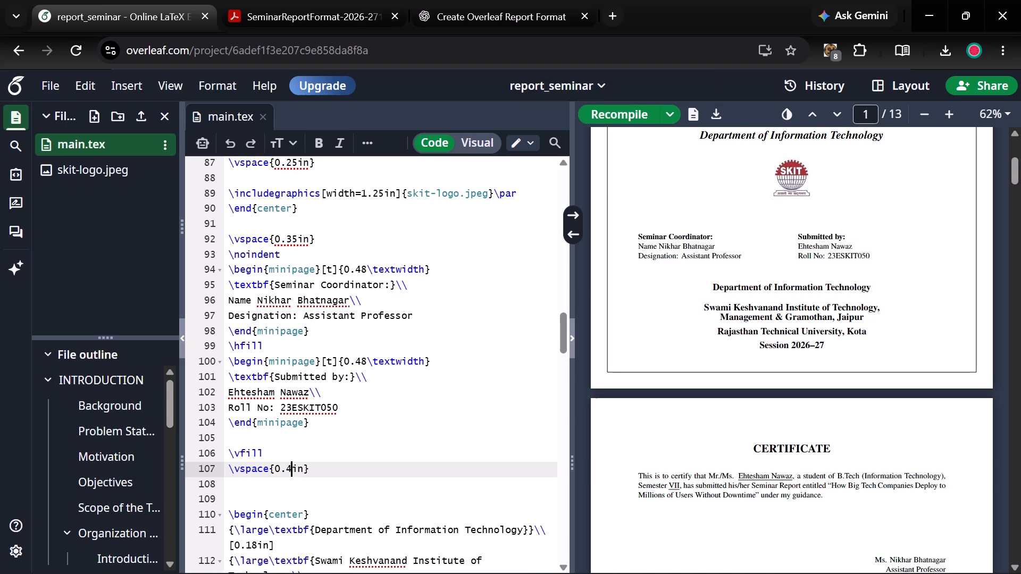
left_click(612, 109)
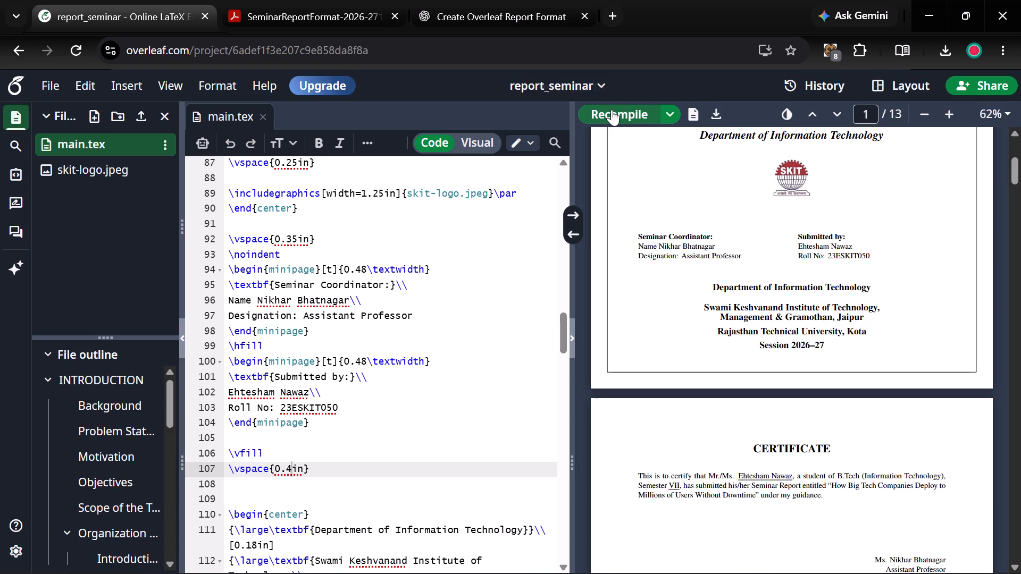
scroll(408, 283, "down", 2)
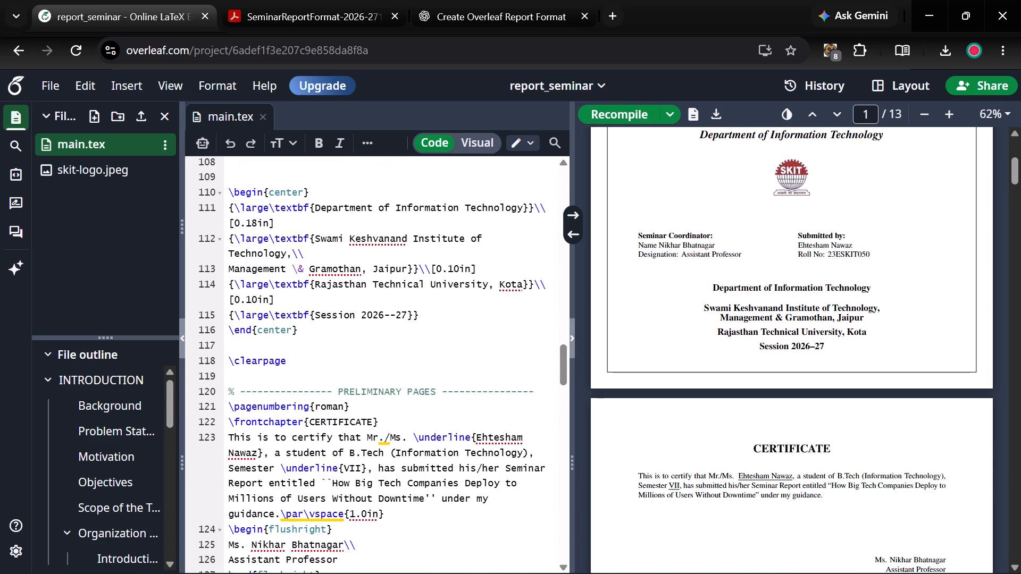
scroll(408, 283, "down", 2)
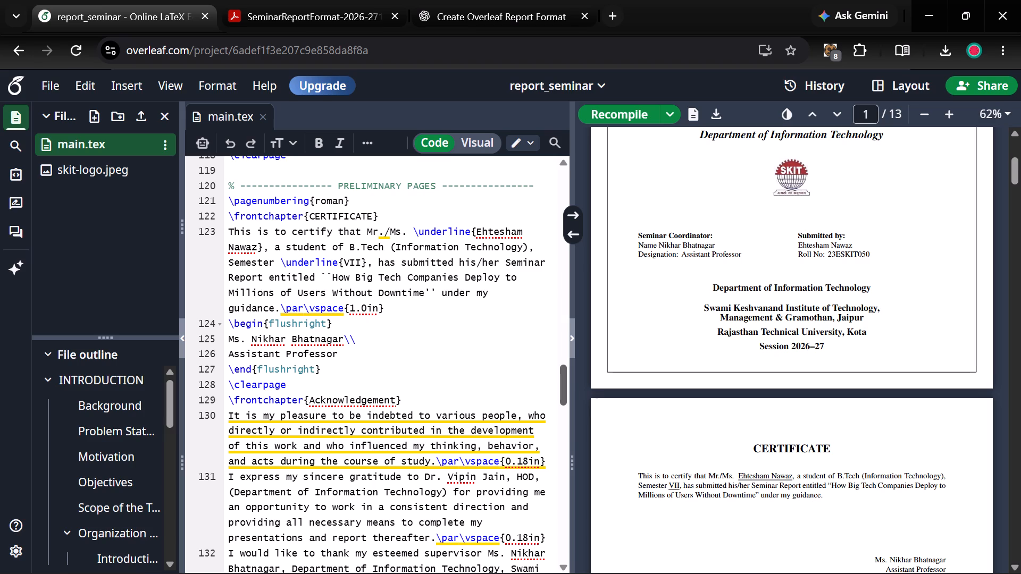
scroll(836, 469, "down", 2)
scroll(769, 389, "down", 1)
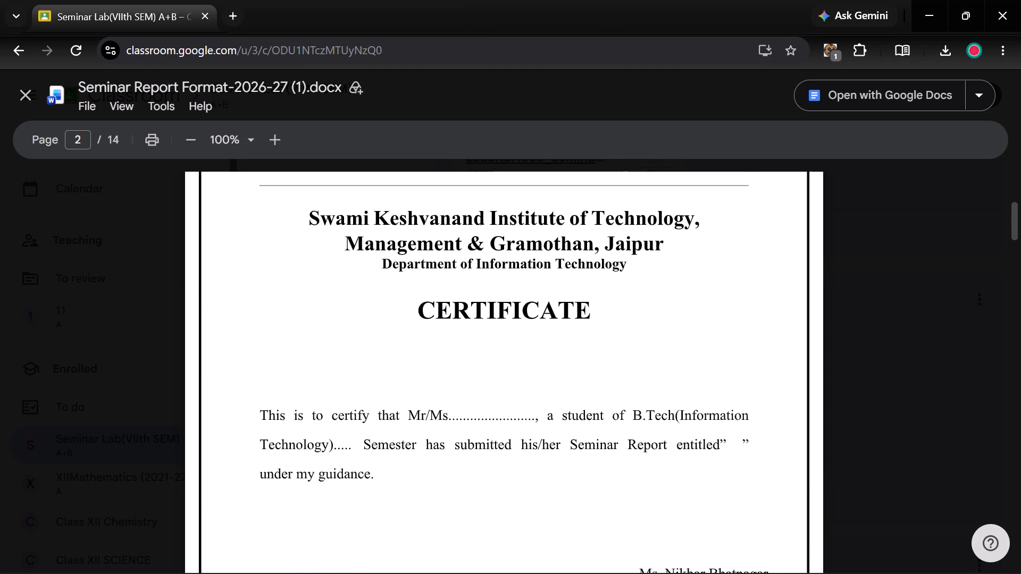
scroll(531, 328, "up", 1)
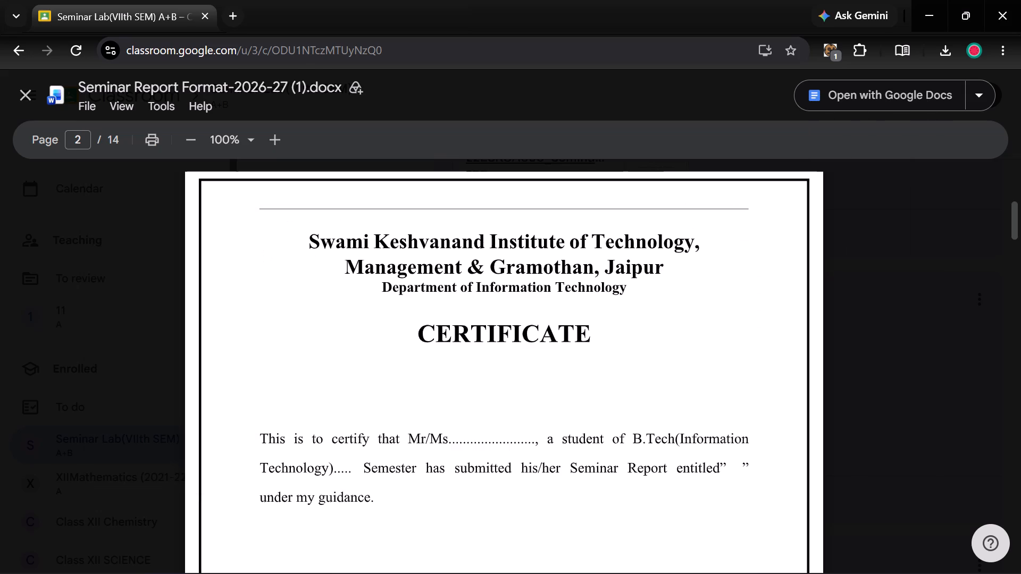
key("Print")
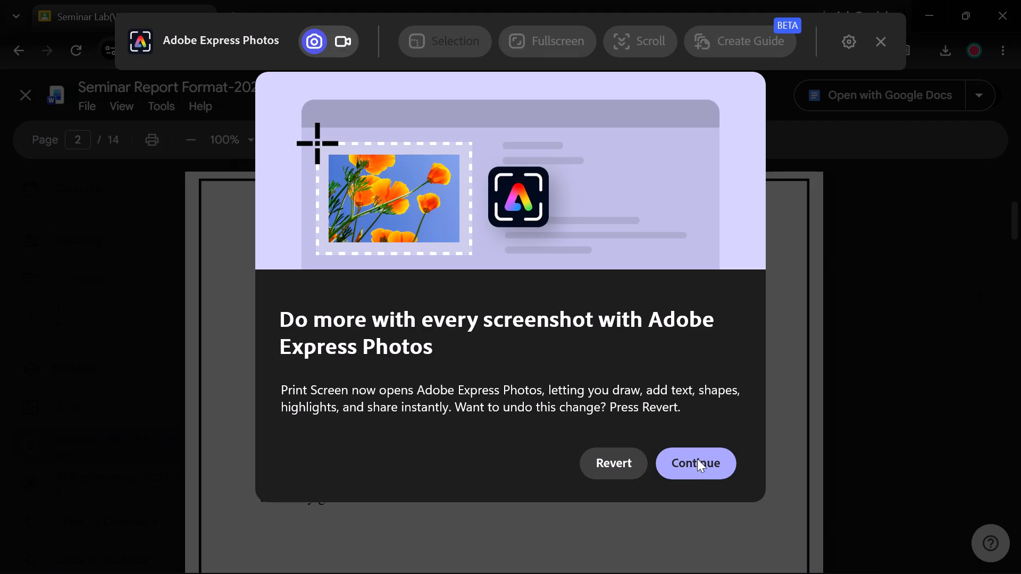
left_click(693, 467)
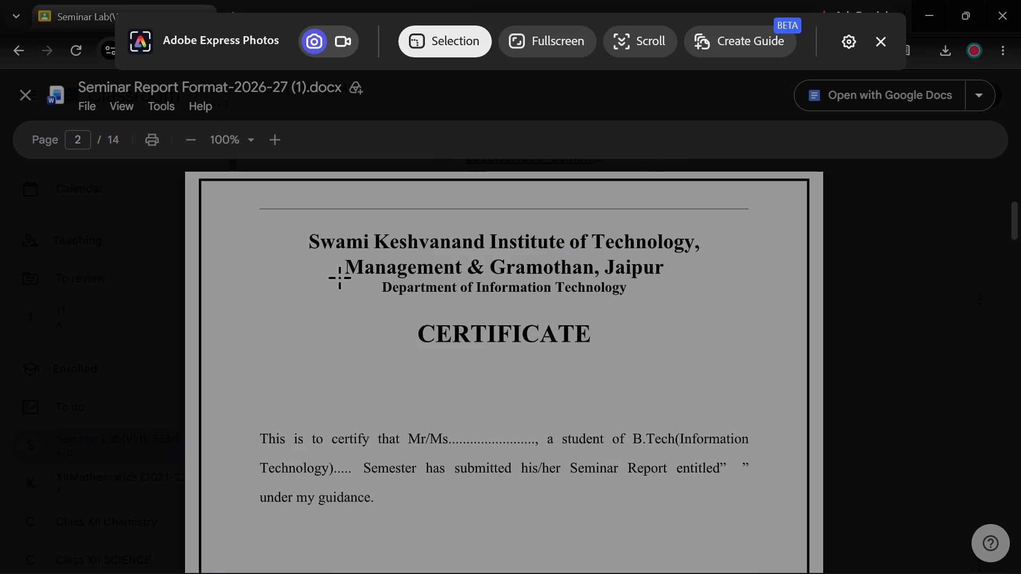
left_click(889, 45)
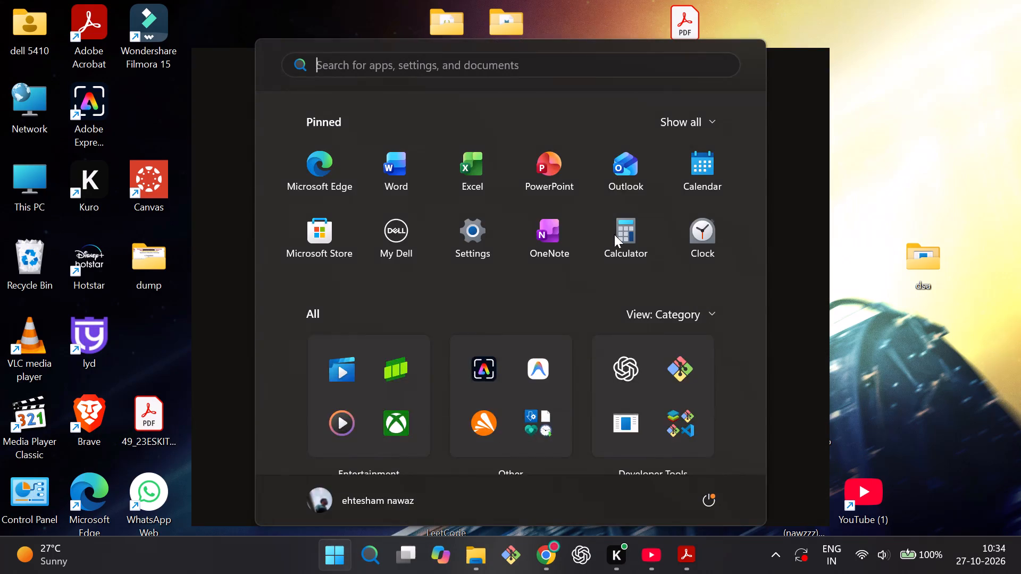
Find Adobe Express Photos through the Windows search and uninstall it.
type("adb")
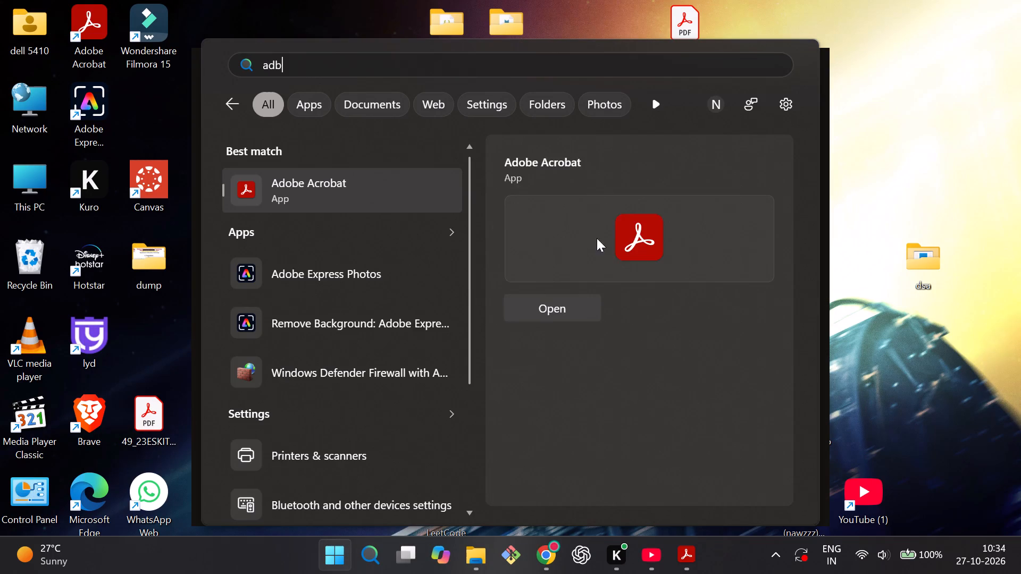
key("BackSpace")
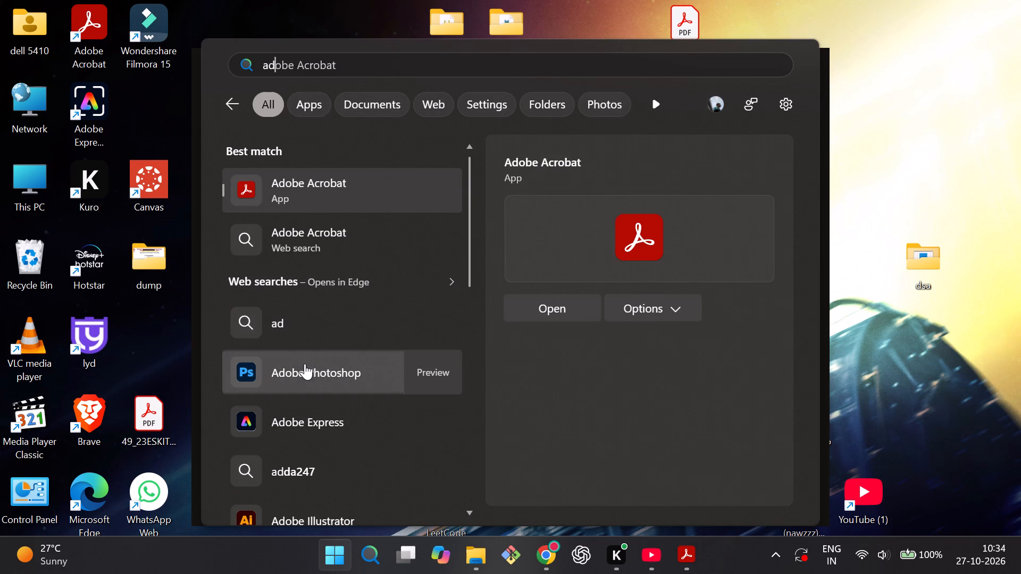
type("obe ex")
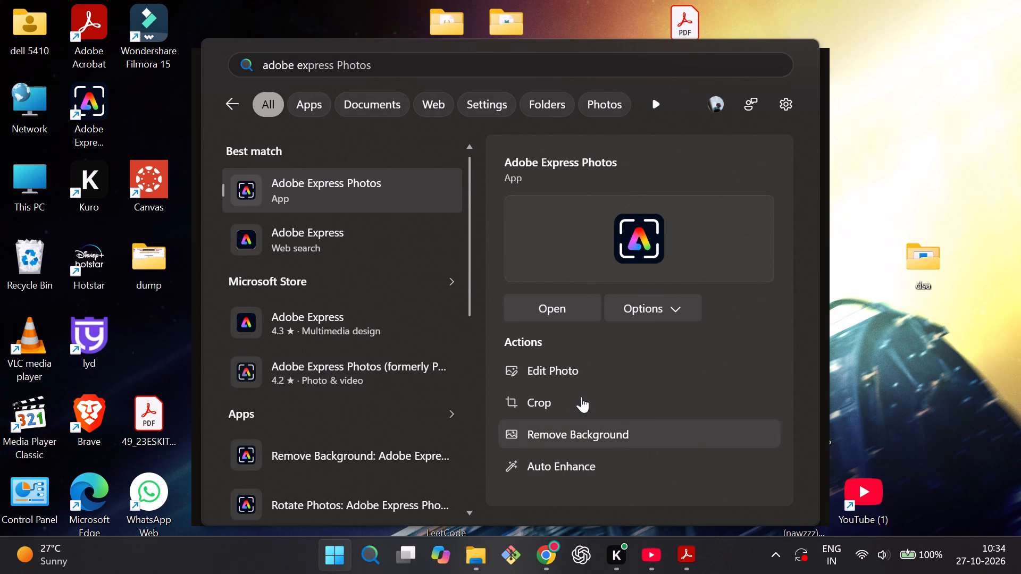
left_click(649, 311)
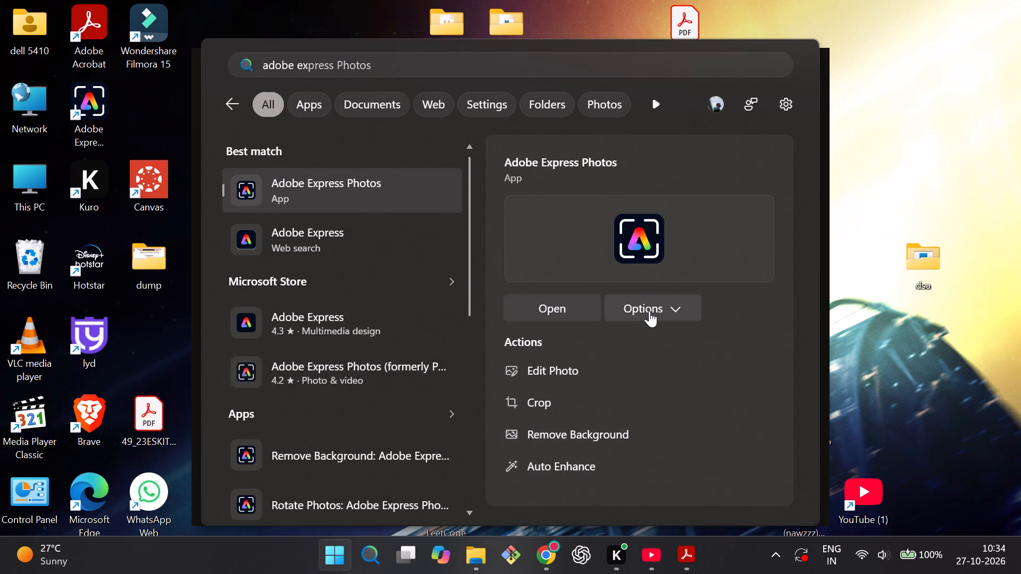
left_click(597, 482)
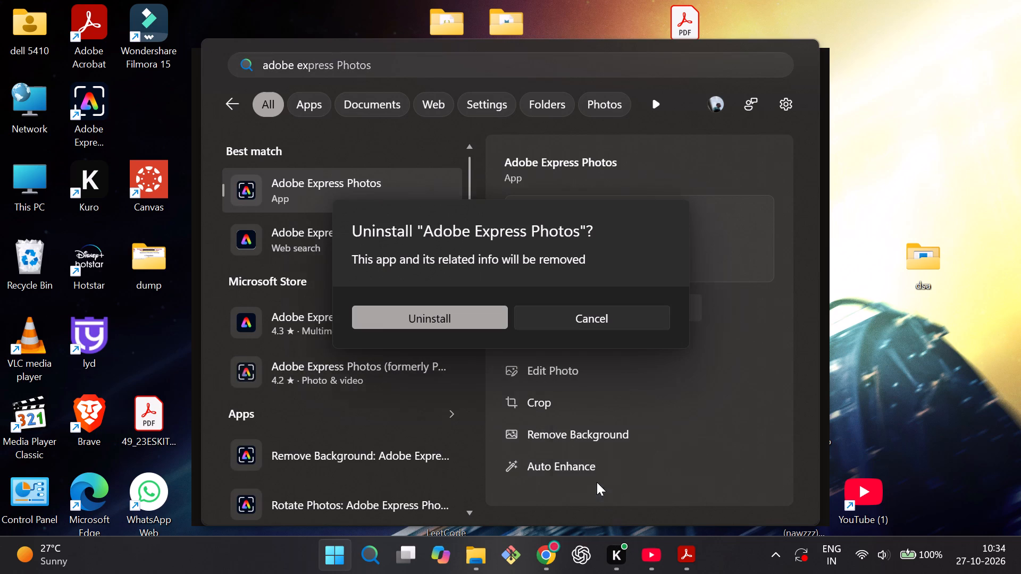
left_click(384, 321)
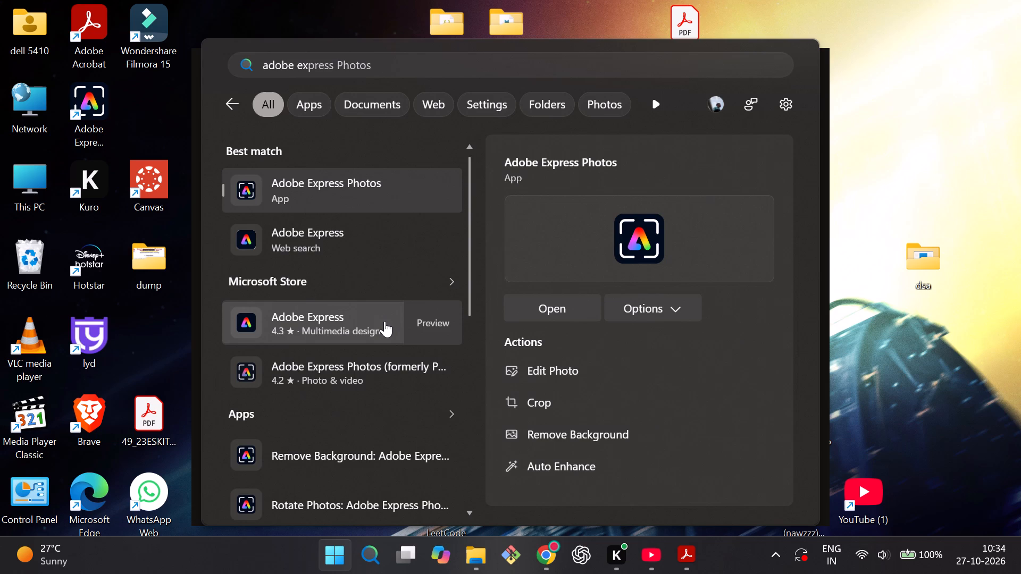
left_click(674, 313)
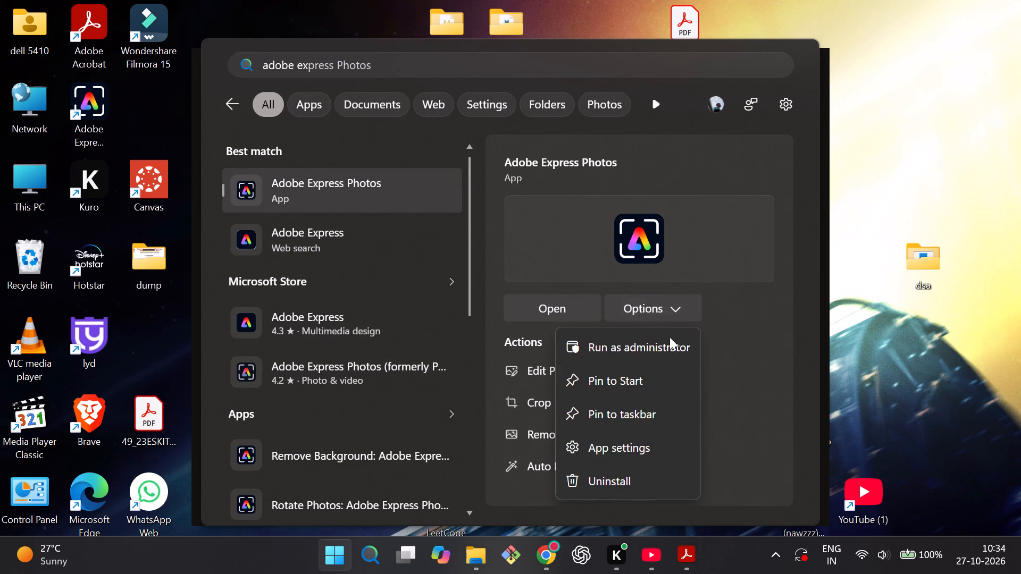
left_click(626, 476)
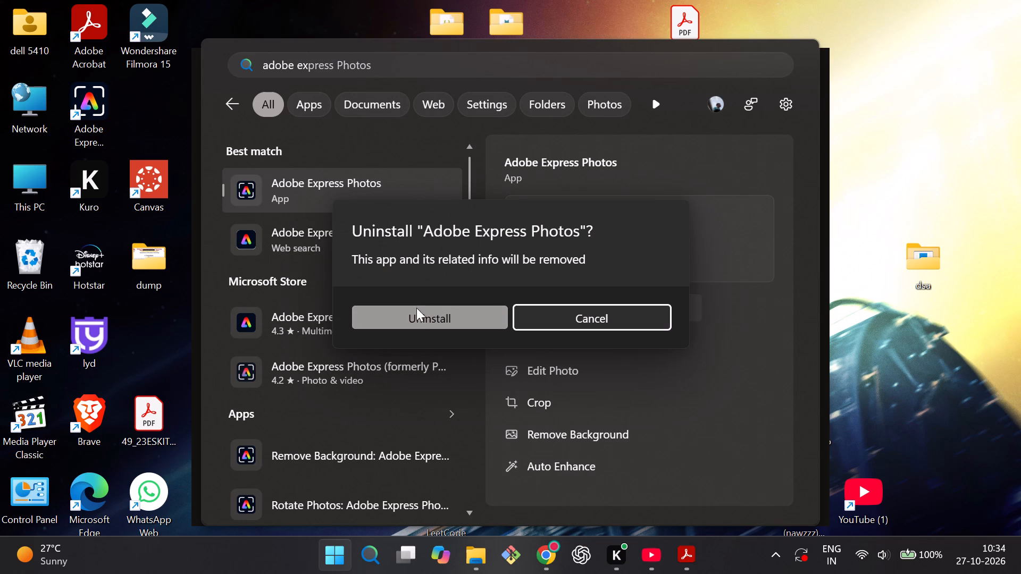
left_click(415, 322)
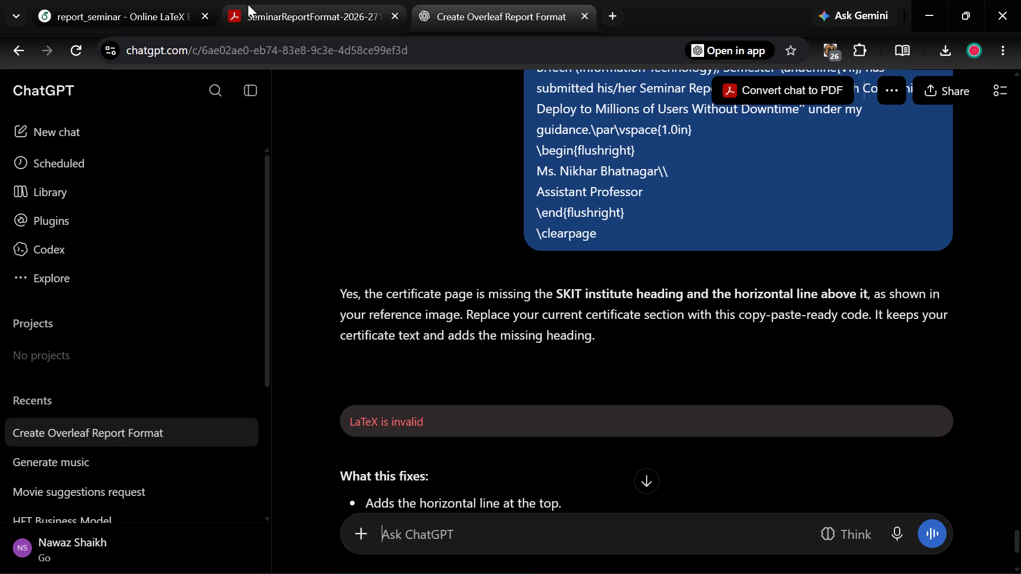
Replace the selected certificate page code in Overleaf's main.tex with the copied code and recompile.
left_click(158, 0)
key("ctrl+v")
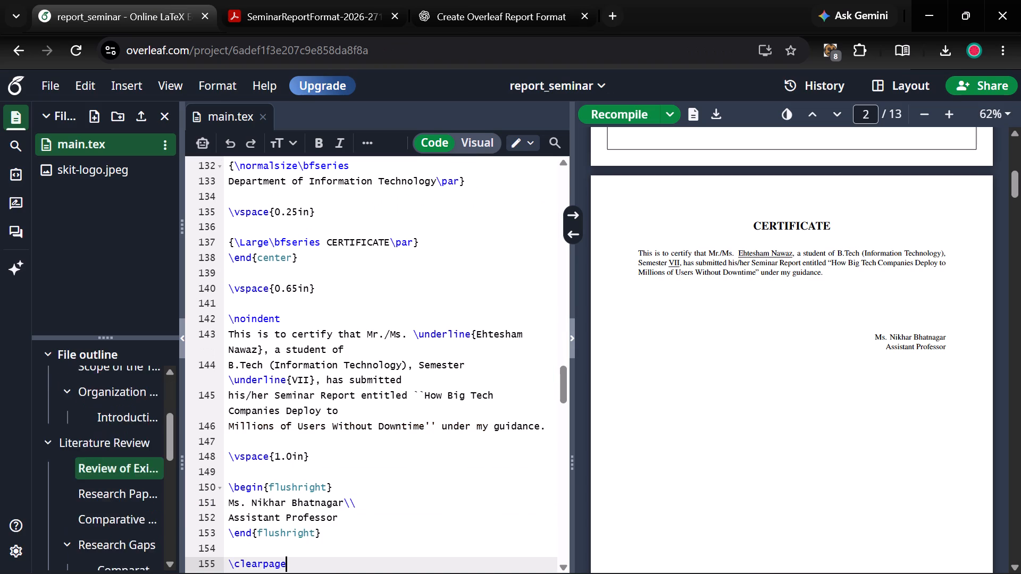
left_click(636, 112)
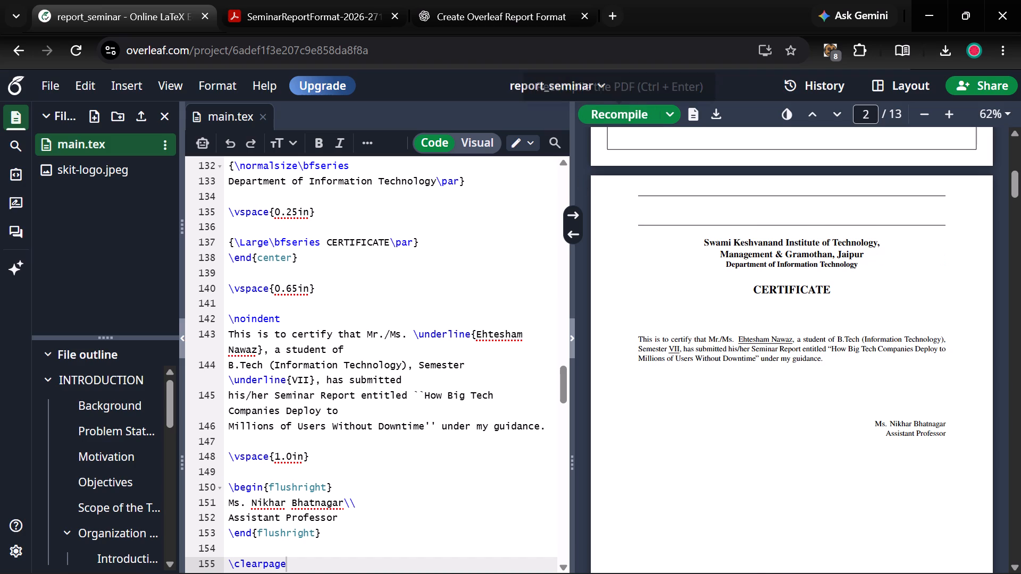
Compare the certificate code and the compiled pages following the certificate with the reference Seminar Report Format document.
scroll(387, 264, "up", 2)
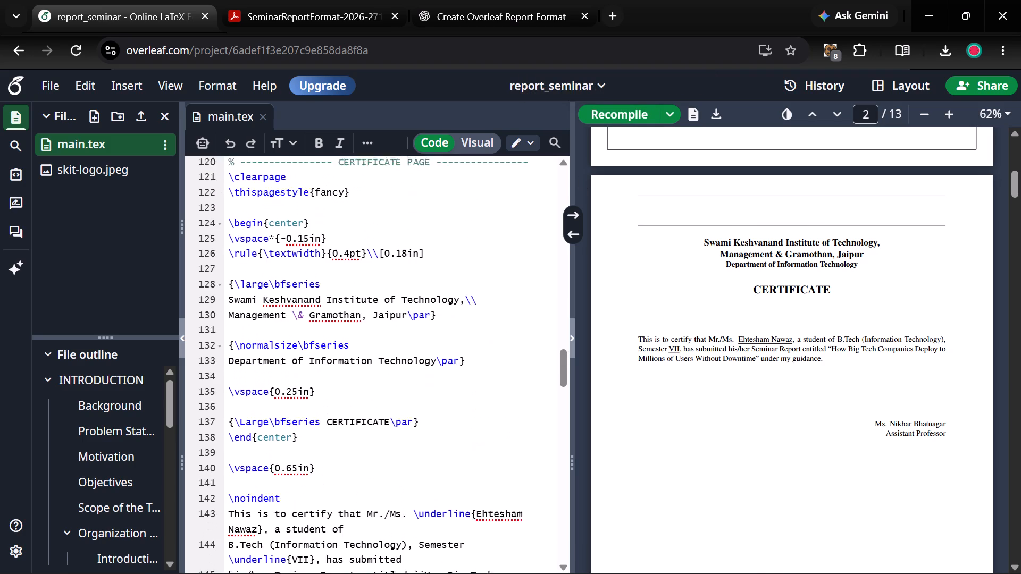
scroll(387, 264, "up", 1)
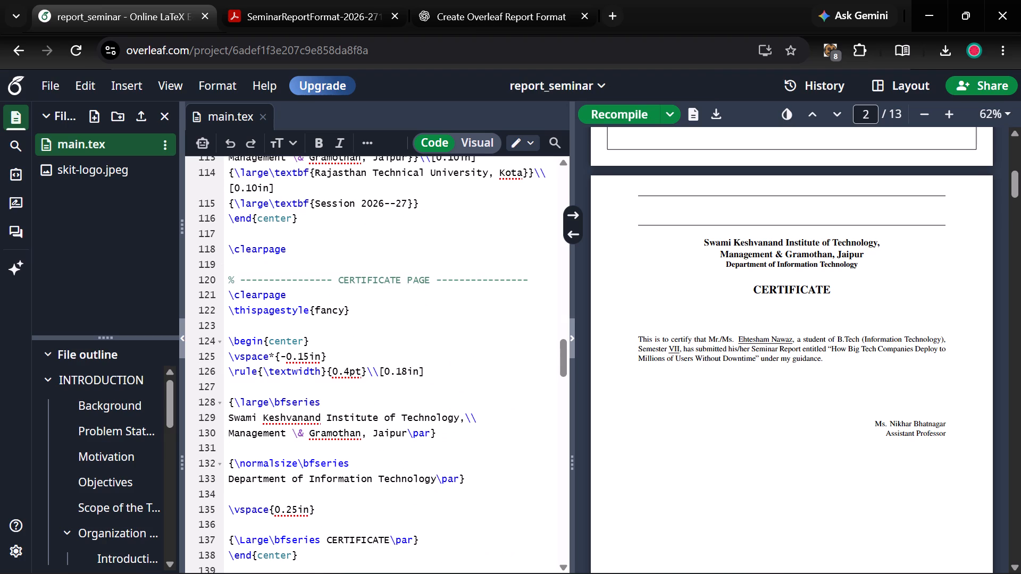
scroll(841, 368, "down", 3)
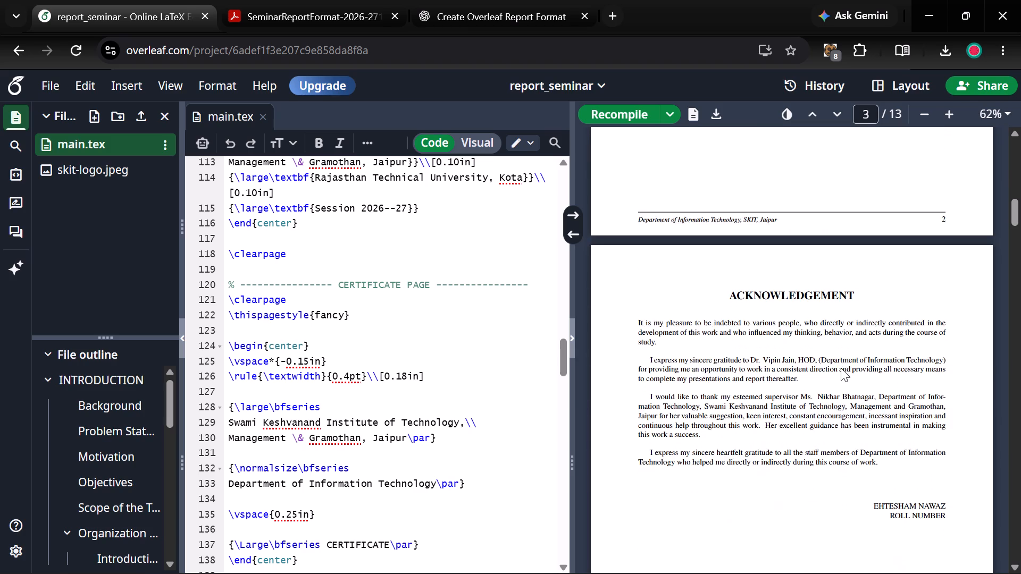
scroll(841, 368, "down", 3)
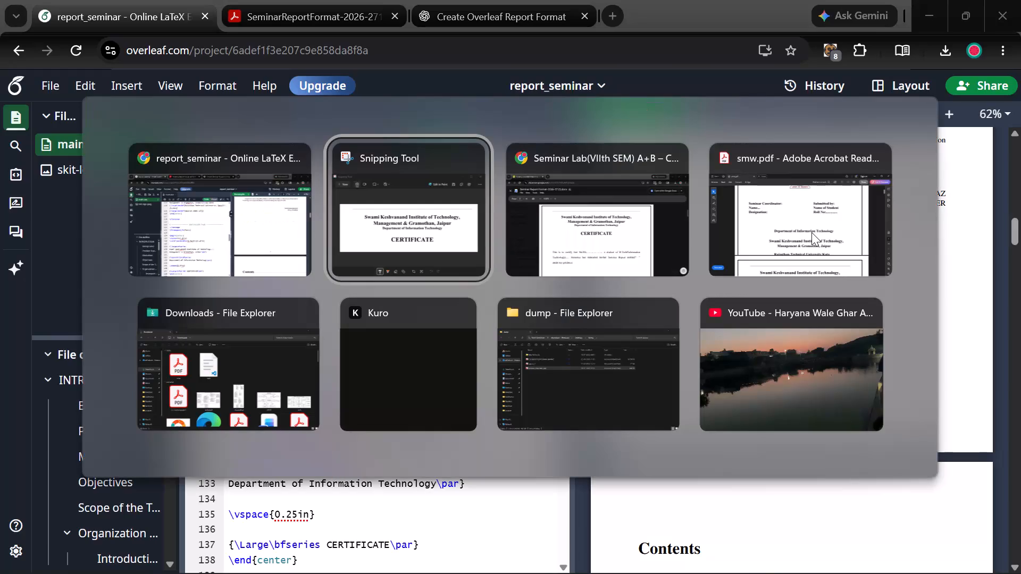
scroll(645, 294, "down", 7)
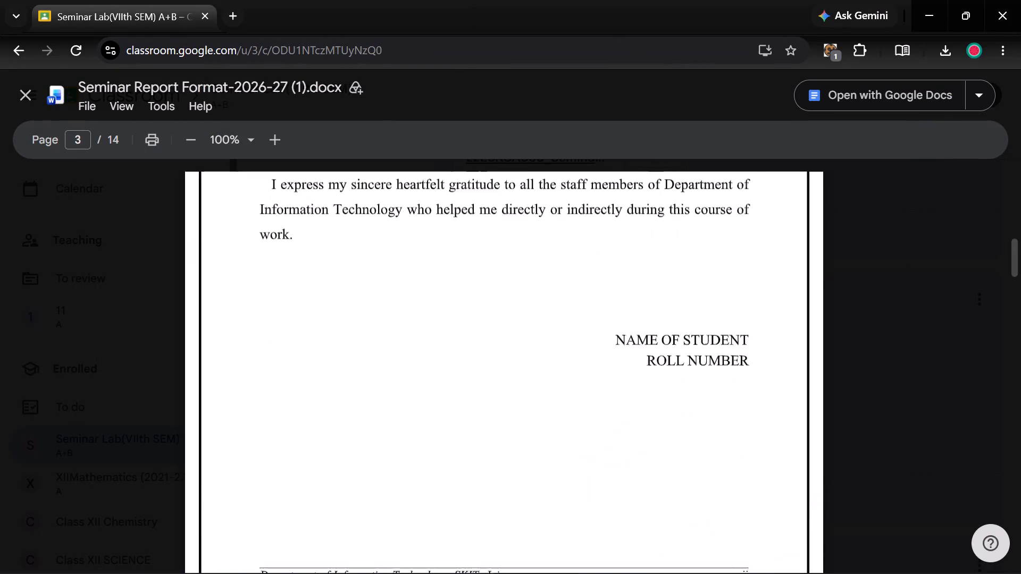
scroll(645, 294, "down", 14)
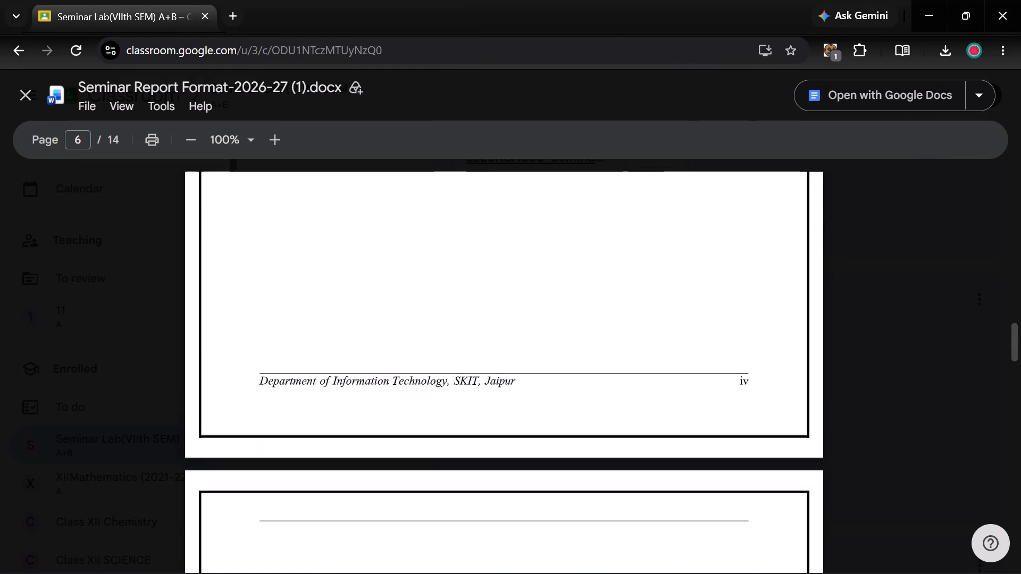
scroll(645, 294, "down", 4)
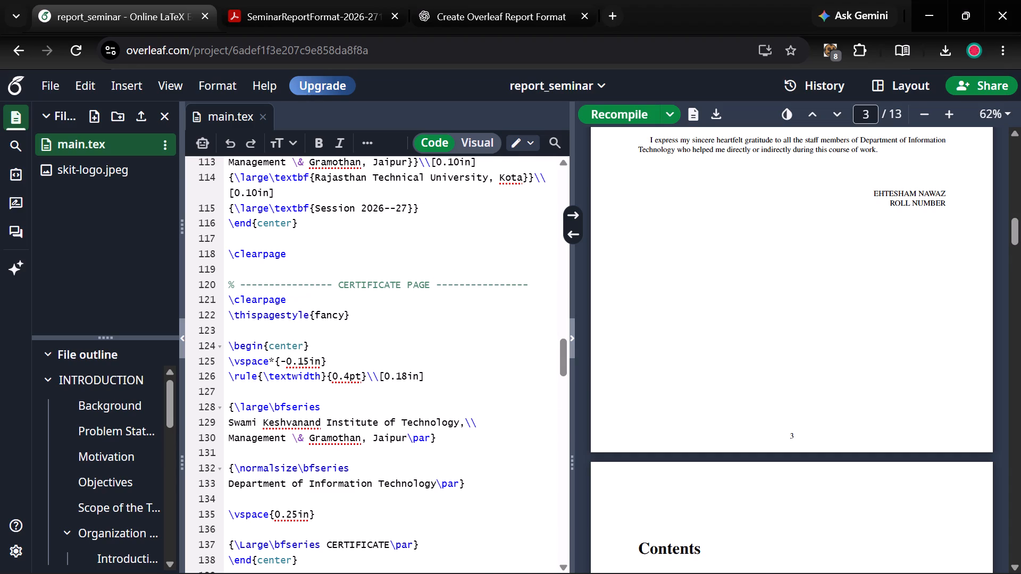
Delete the \rule{\textwidth}{0.4pt}\\[0.18in] line from the certificate page code in main.tex and recompile.
scroll(803, 310, "up", 5)
scroll(718, 293, "up", 2)
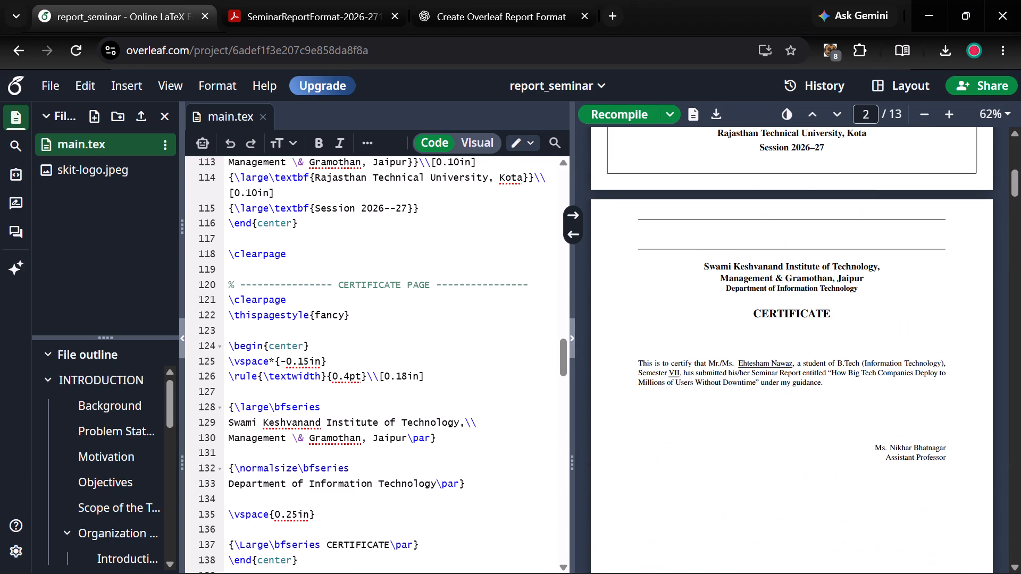
scroll(387, 360, "up", 1)
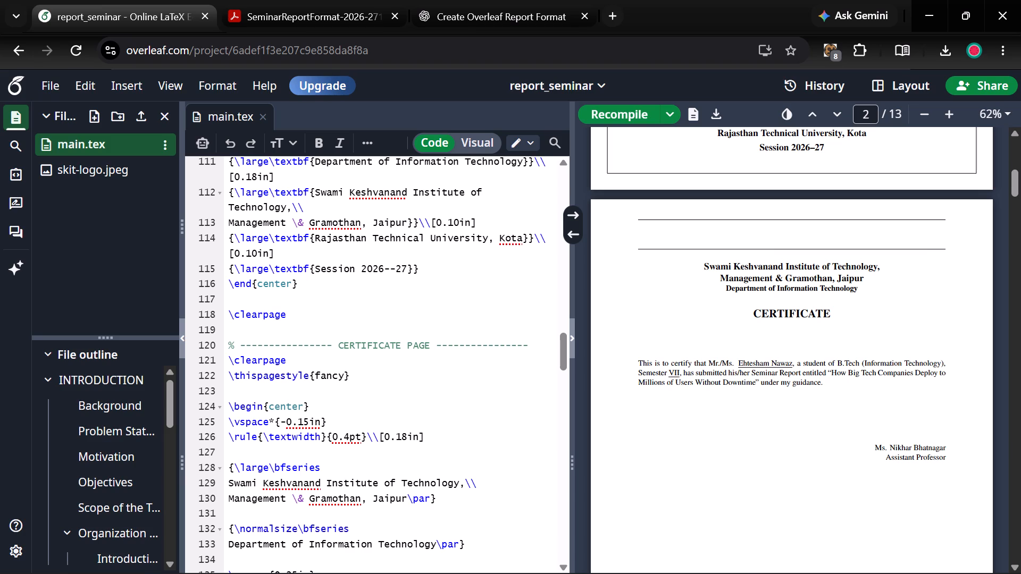
left_click(331, 421)
left_click_drag(443, 437, 265, 438)
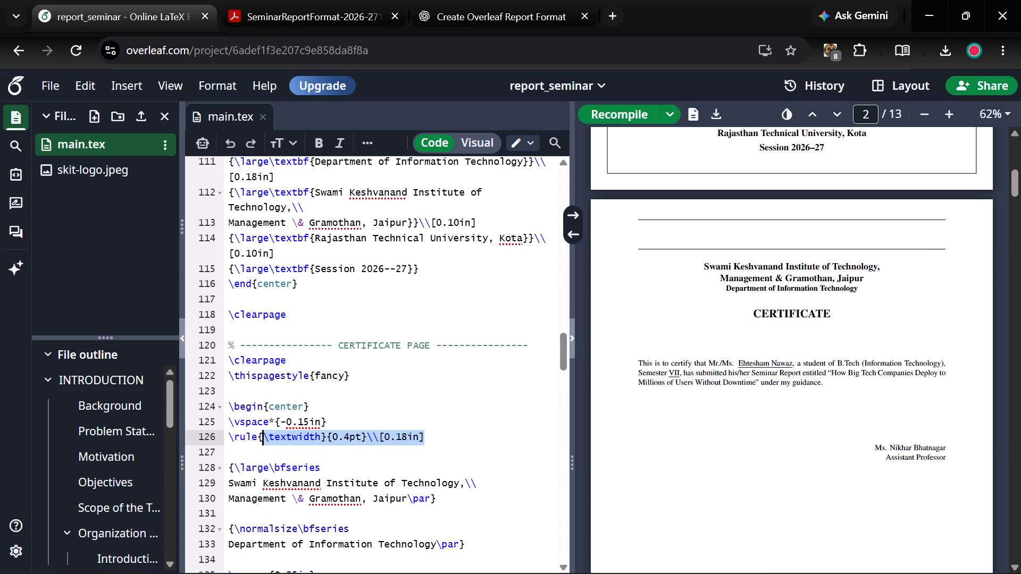
left_click_drag(265, 438, 227, 440)
key("BackSpace")
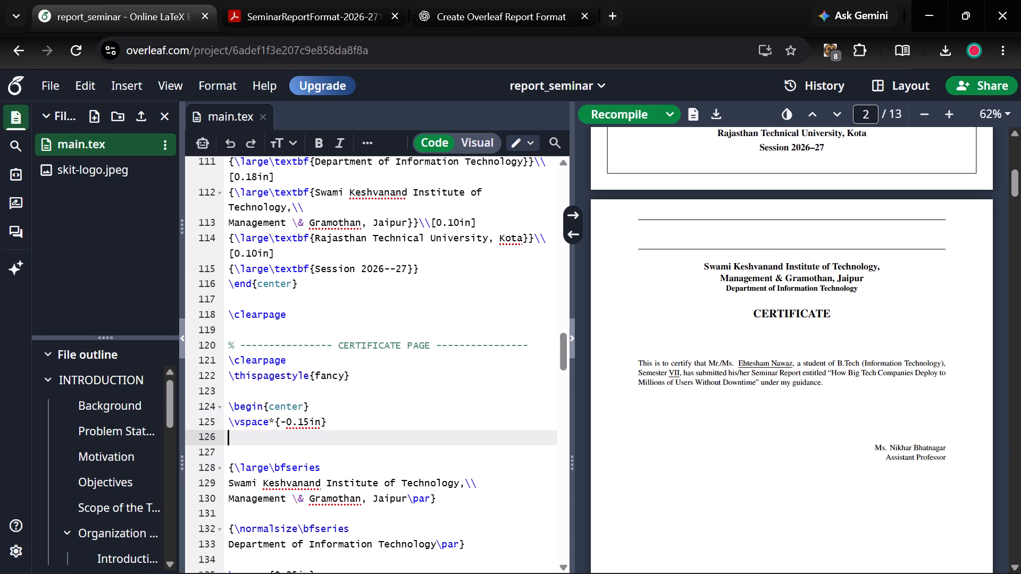
left_click(622, 116)
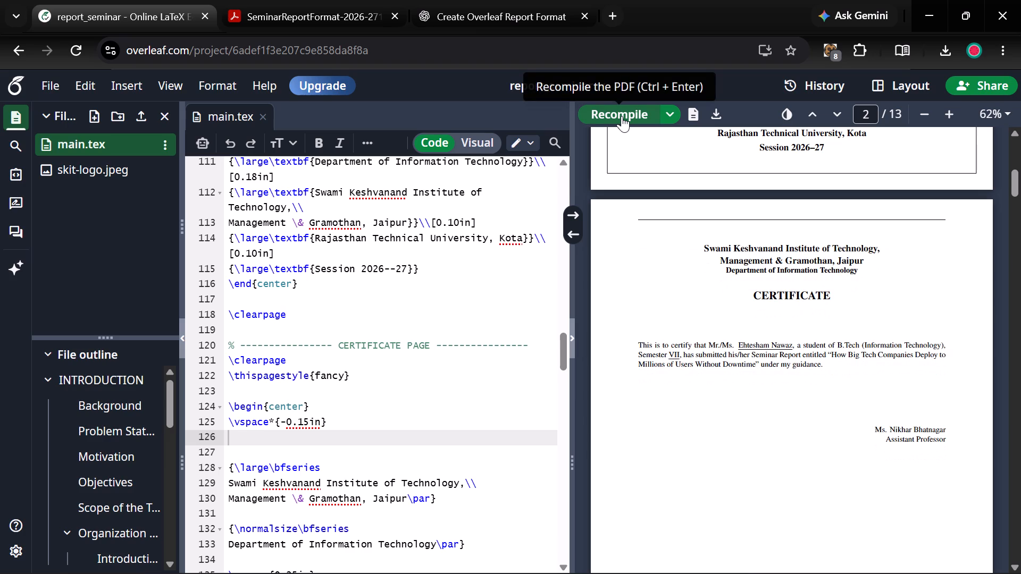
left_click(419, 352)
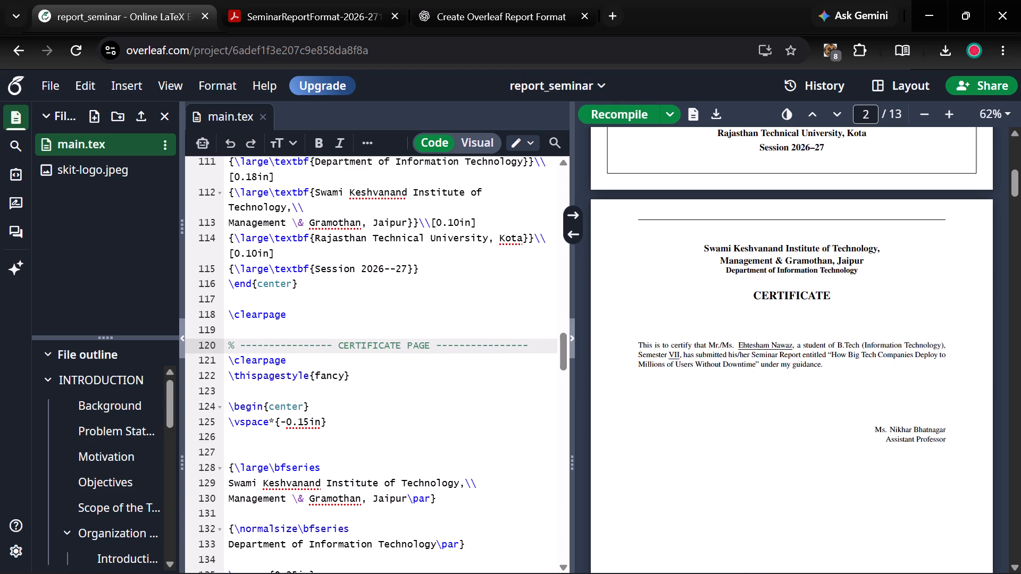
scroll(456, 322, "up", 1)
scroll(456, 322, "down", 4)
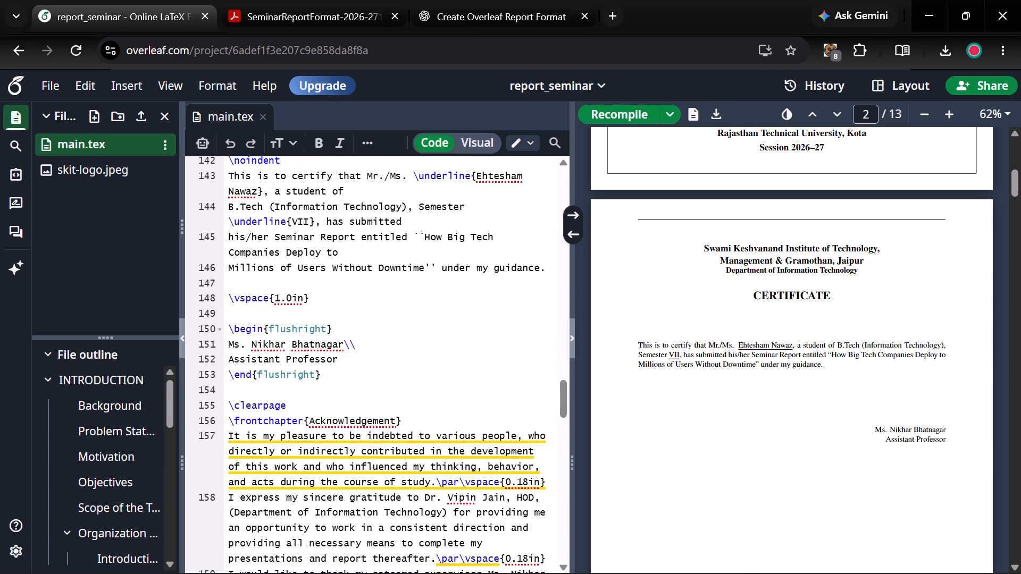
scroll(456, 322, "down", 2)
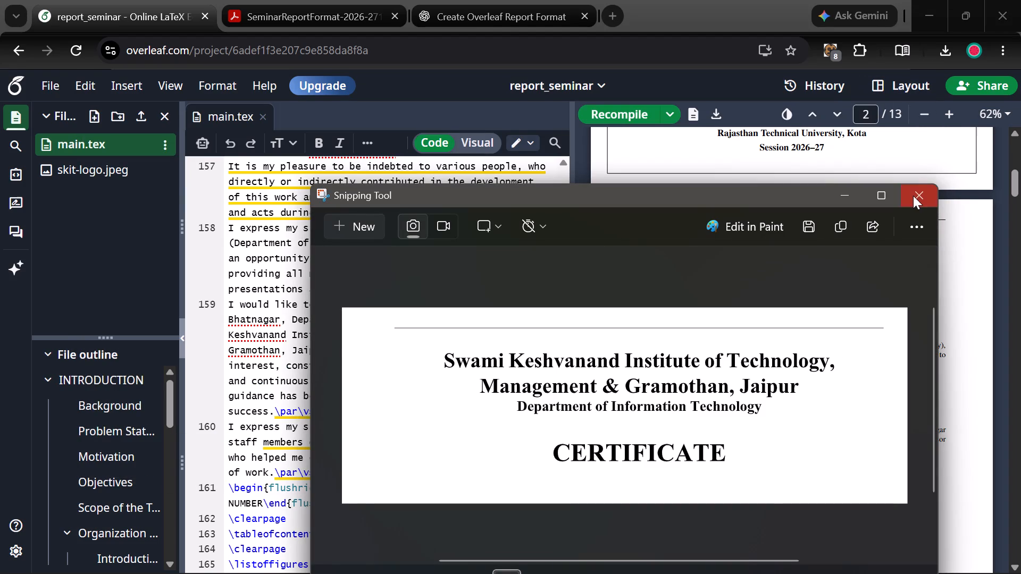
Close the Snipping Tool window showing the certificate snip.
left_click(911, 203)
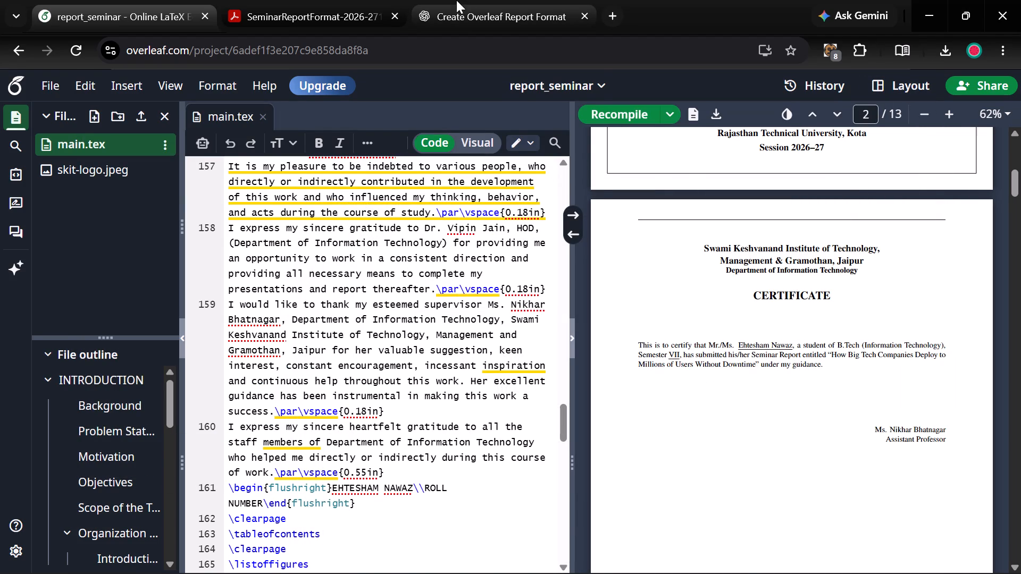
Check the compiled acknowledgement, contents and list of figures pages and their code against the reference document.
left_click(312, 297)
scroll(312, 297, "up", 1)
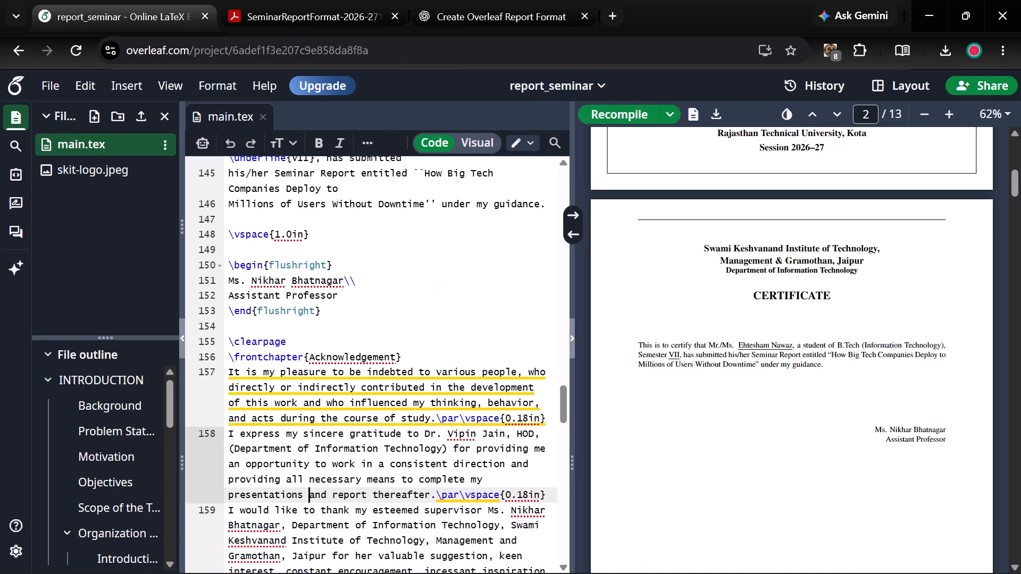
scroll(312, 297, "up", 1)
left_click(350, 312)
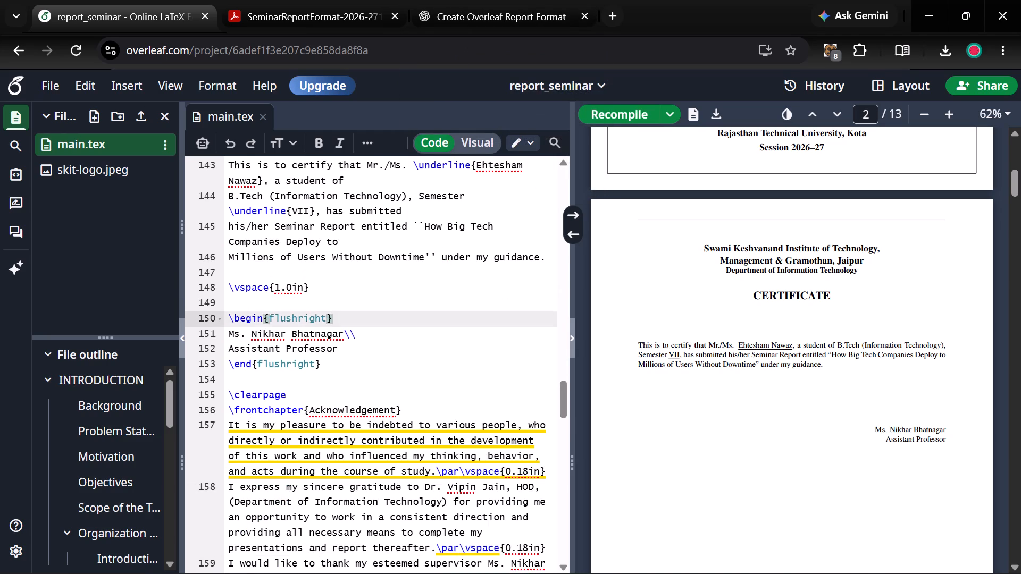
scroll(350, 312, "down", 1)
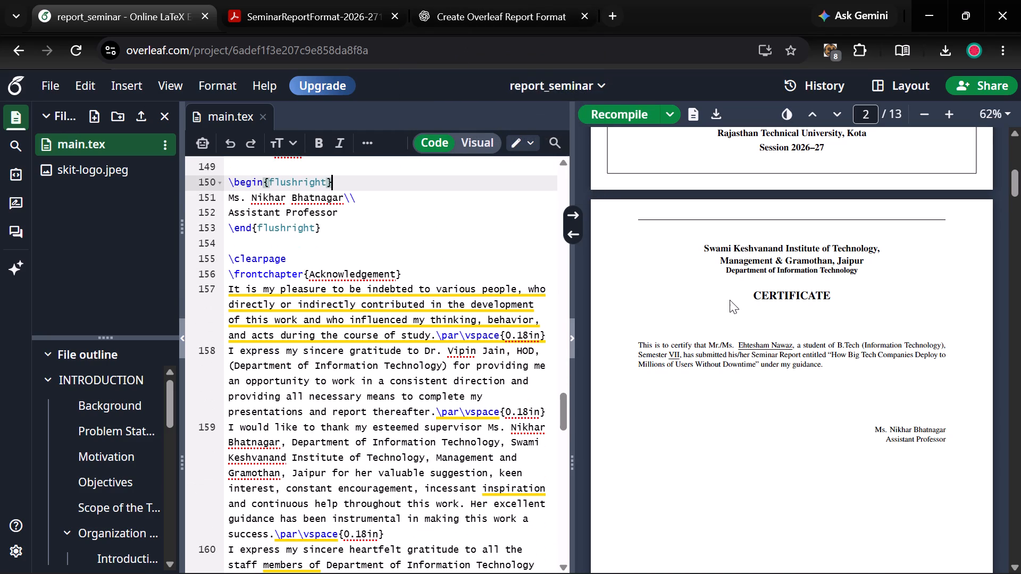
scroll(730, 300, "down", 3)
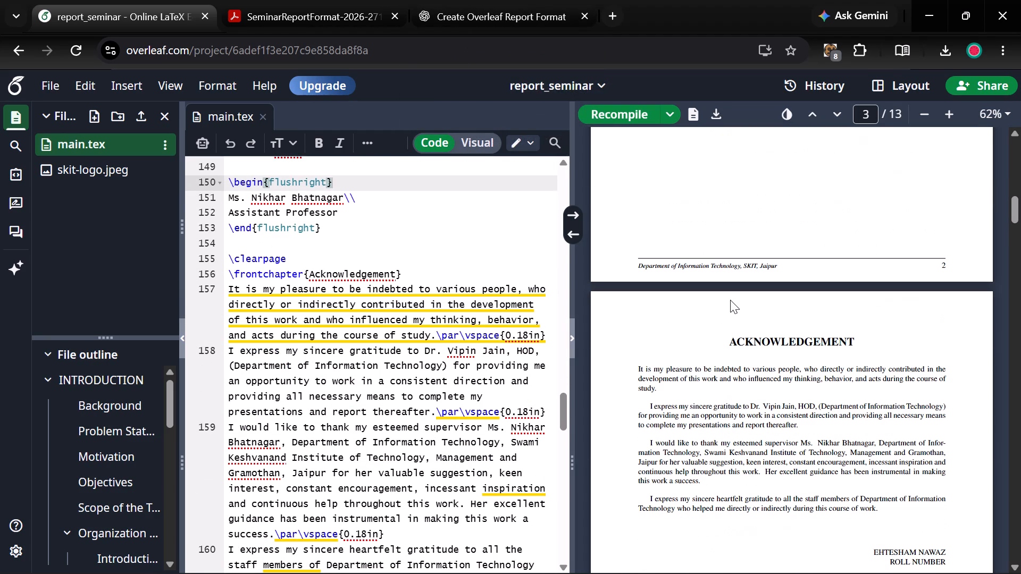
scroll(598, 343, "down", 1)
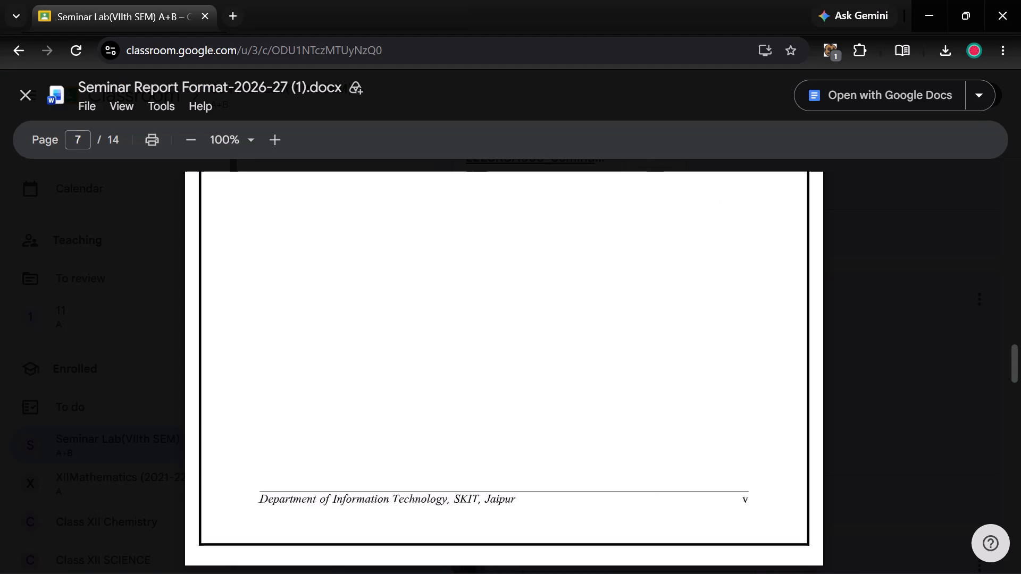
scroll(598, 343, "down", 1)
scroll(710, 337, "down", 1)
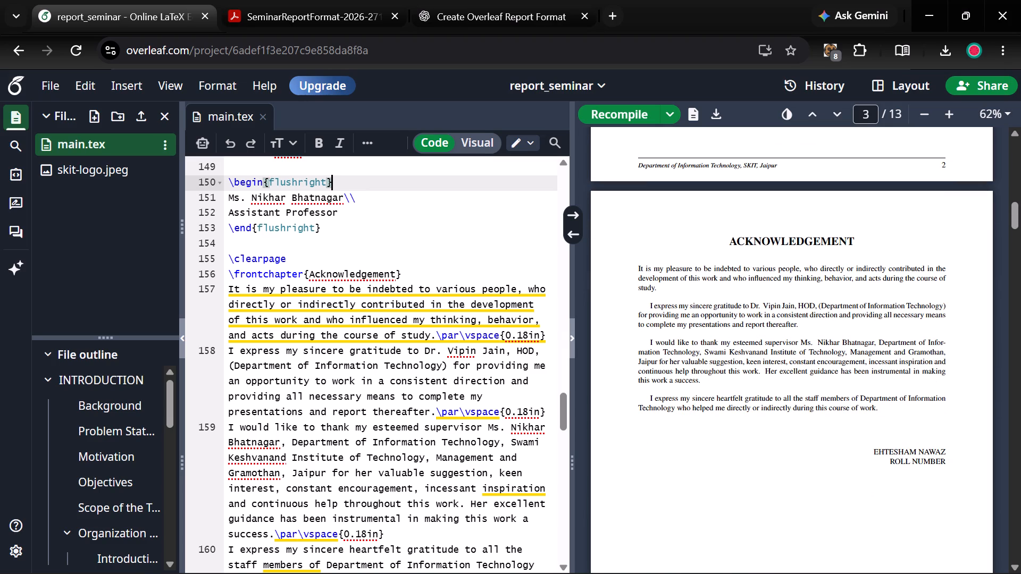
scroll(710, 337, "down", 4)
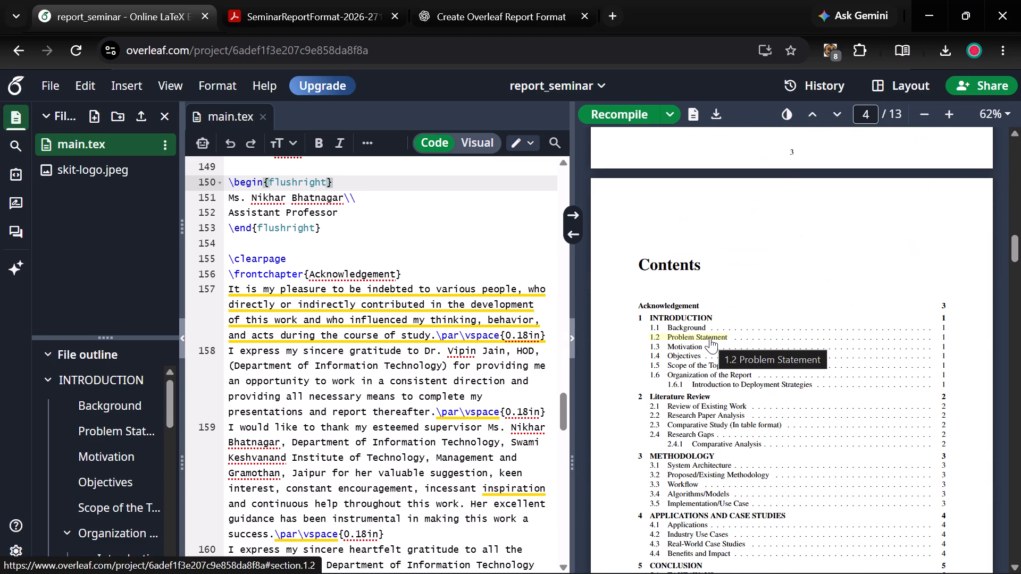
scroll(710, 337, "right", 1)
scroll(710, 337, "down", 2)
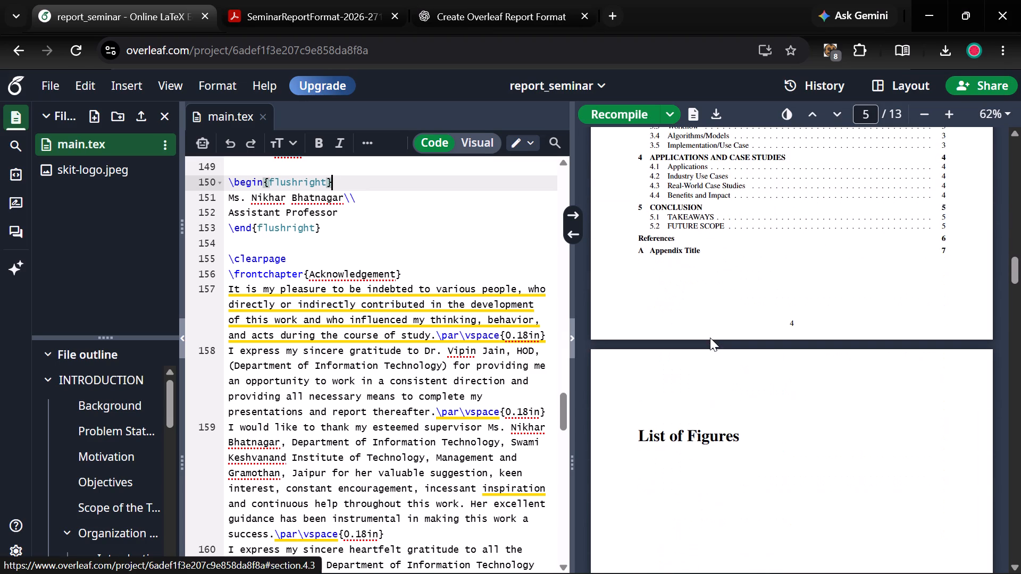
scroll(710, 337, "down", 2)
Replace the ROLL NUMBER placeholder under the student's name in the acknowledgement code with the student's roll number, and recompile.
scroll(710, 337, "up", 6)
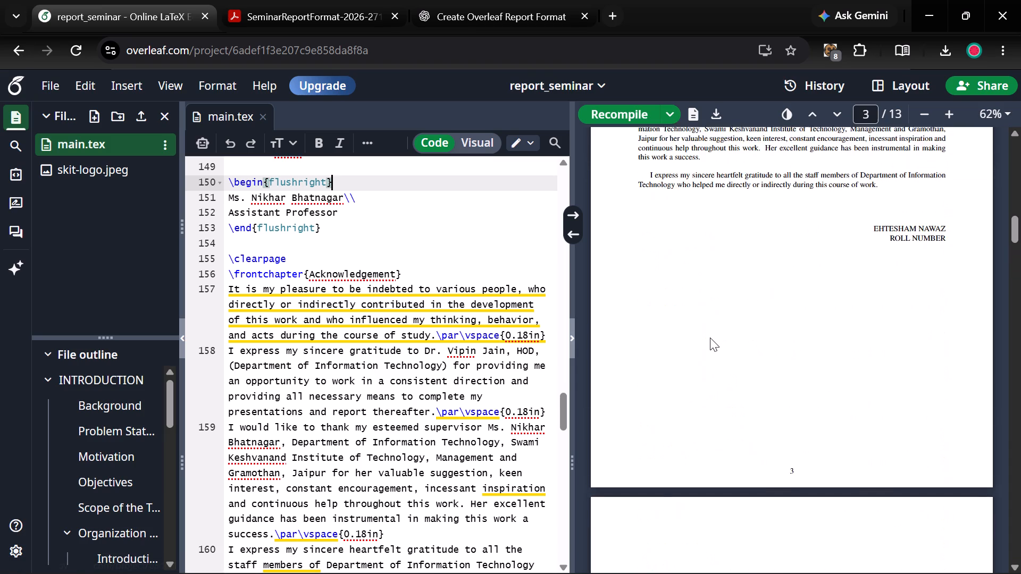
scroll(710, 337, "up", 2)
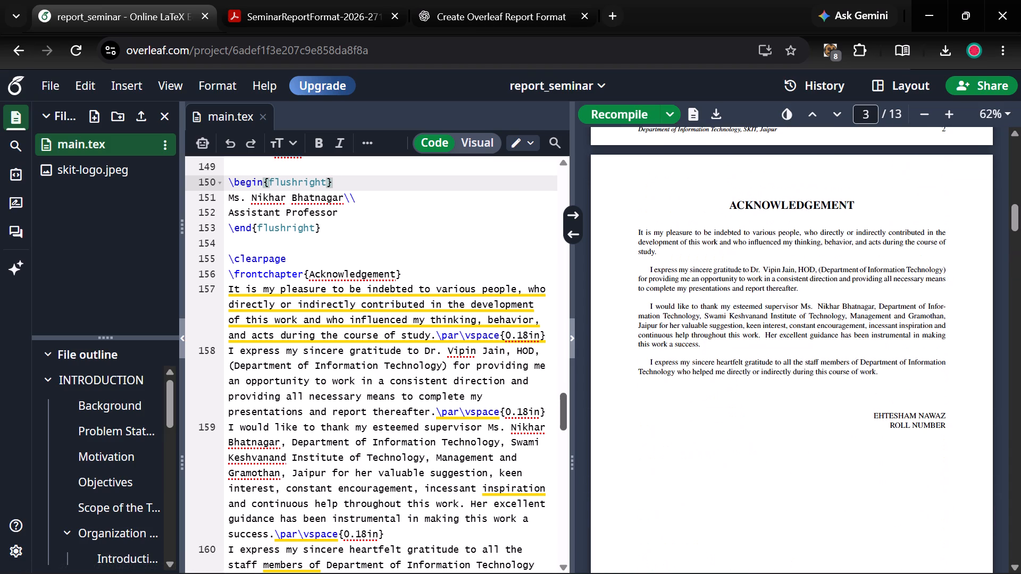
scroll(356, 398, "down", 1)
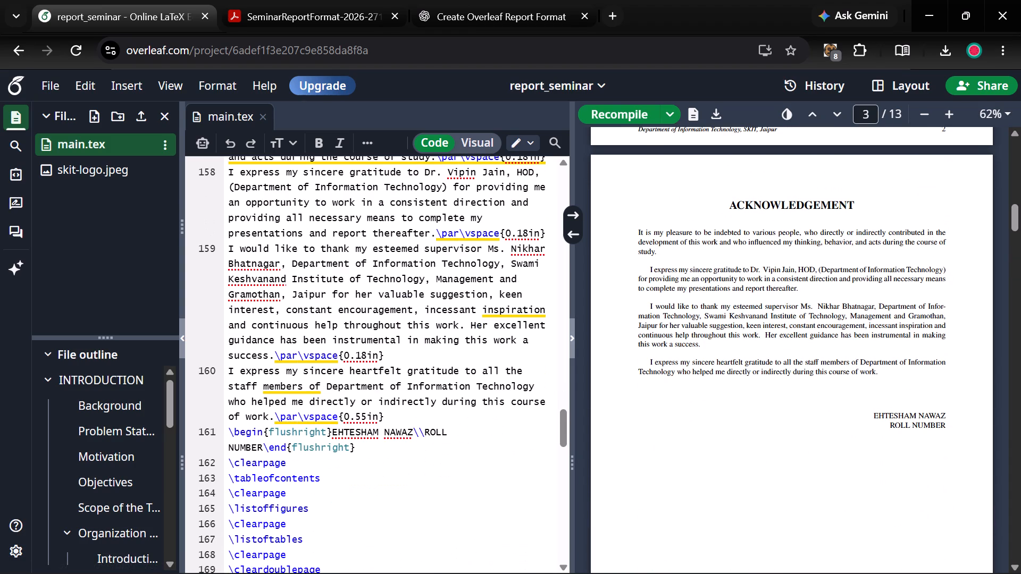
left_click(262, 447)
key("BackSpace")
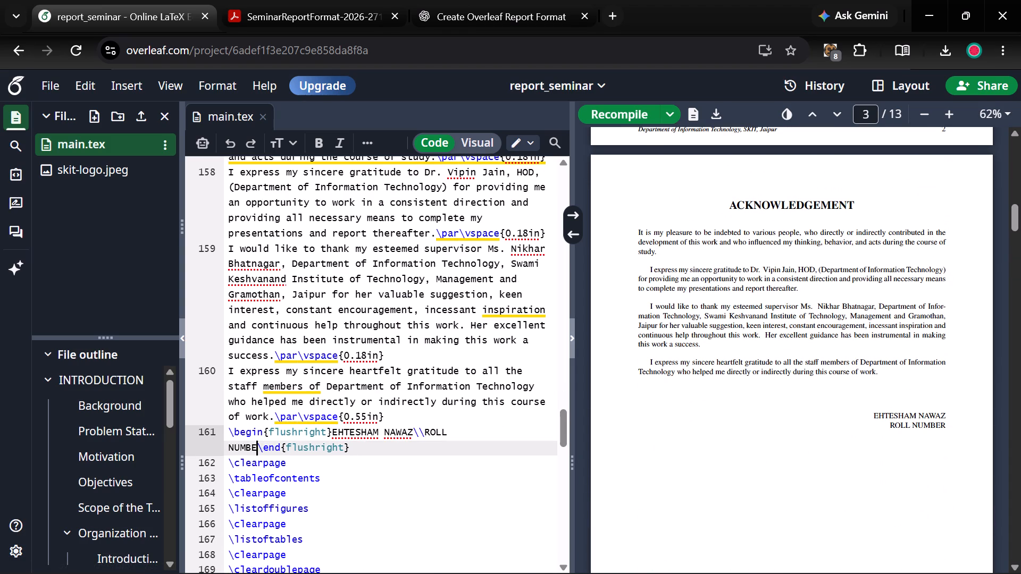
key("BackSpace")
key("BackSpace")
key("BackSpace")
key("BackSpace")
key("BackSpace")
key("BackSpace")
key("BackSpace")
key("BackSpace")
key("BackSpace")
key("BackSpace")
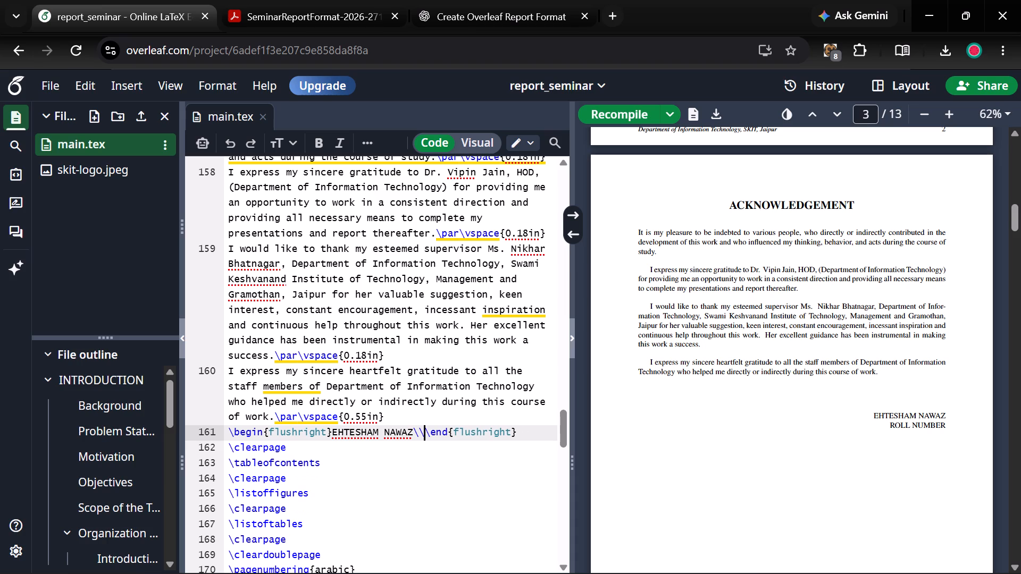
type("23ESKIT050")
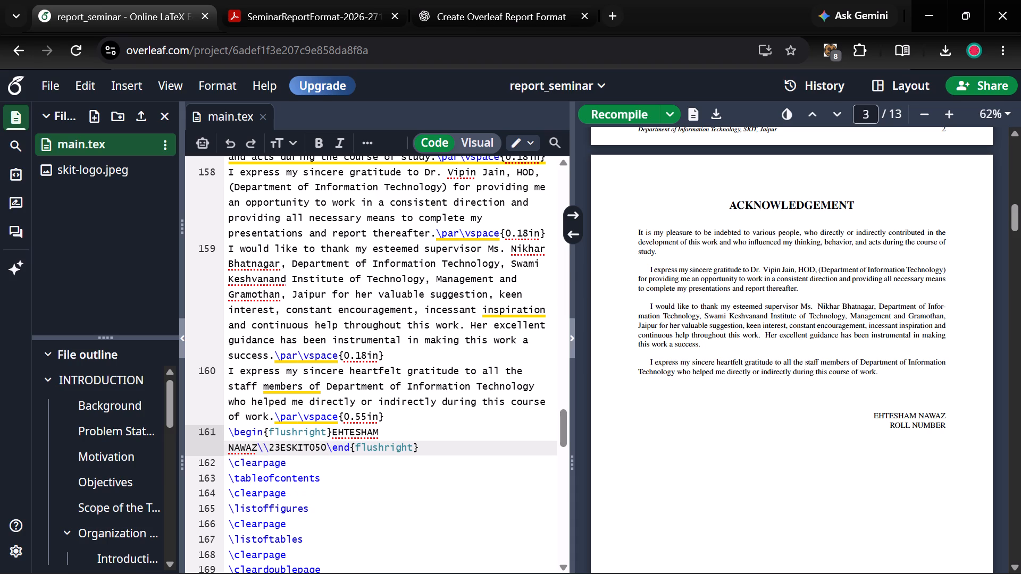
left_click(617, 113)
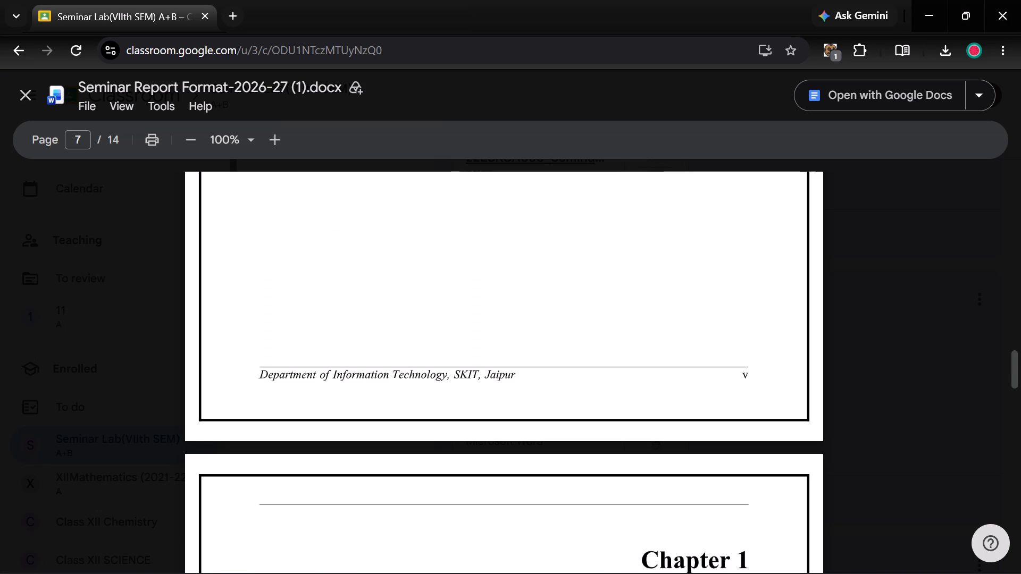
scroll(425, 357, "up", 17)
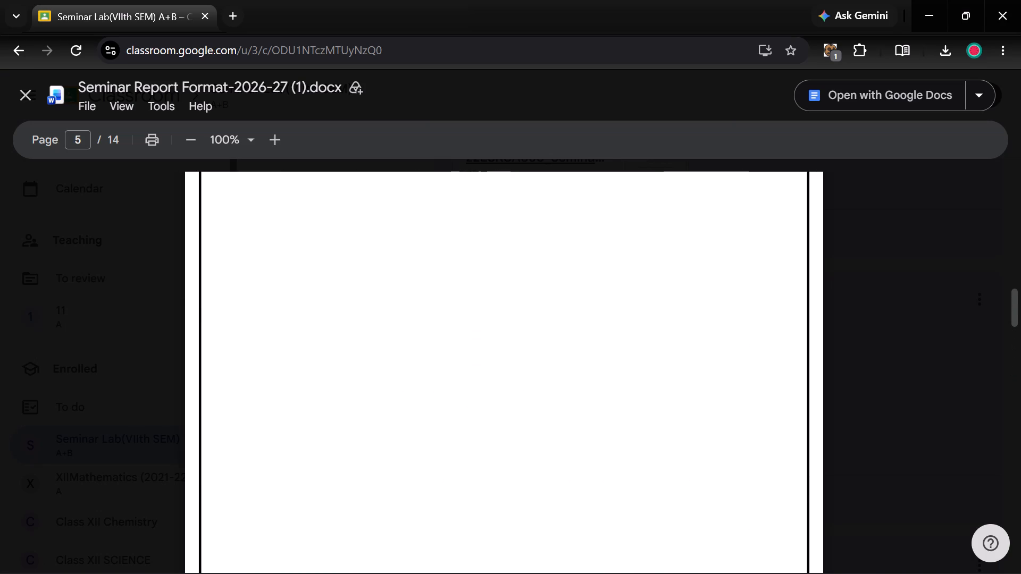
scroll(425, 357, "up", 18)
scroll(425, 357, "down", 3)
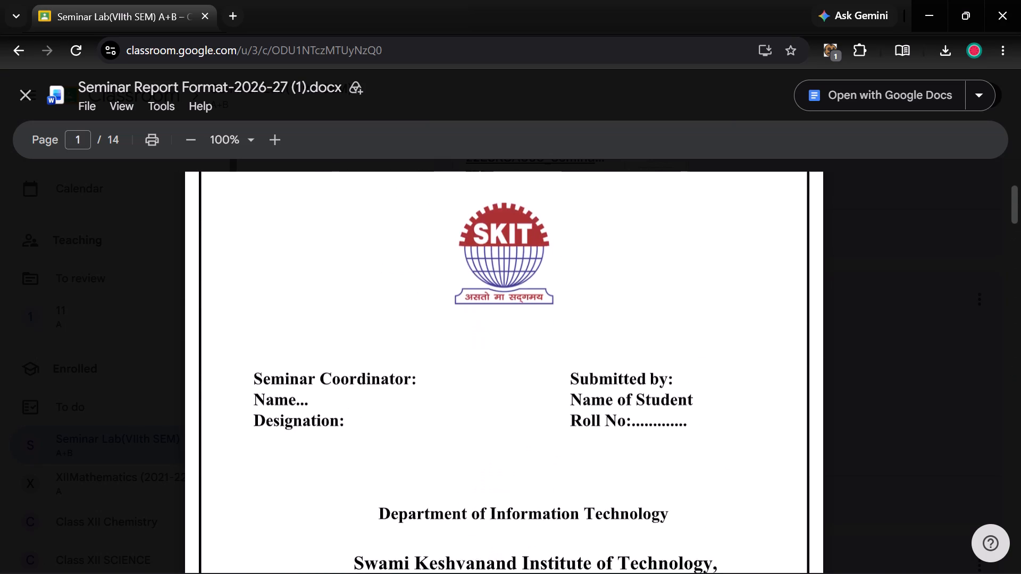
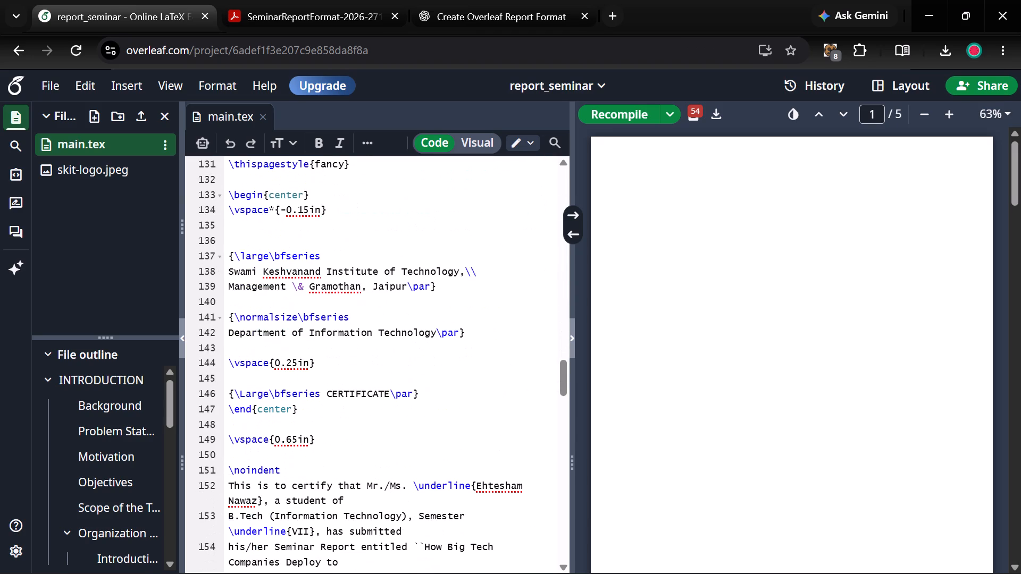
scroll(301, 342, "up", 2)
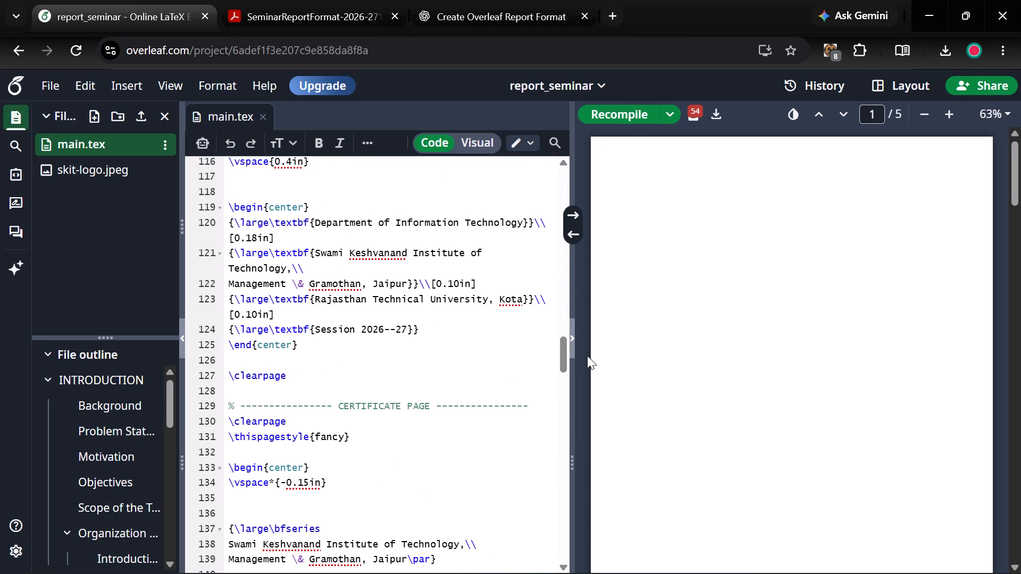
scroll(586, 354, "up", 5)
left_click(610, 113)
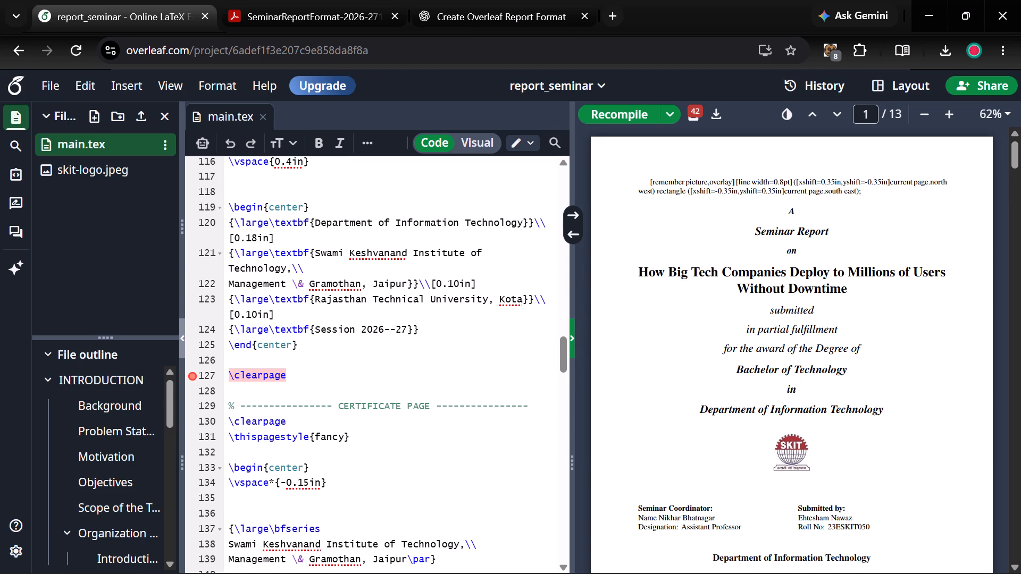
Replace the main.tex code from the document class line through the \clearpage before the certificate page with the copied corrected section.
scroll(448, 375, "down", 4)
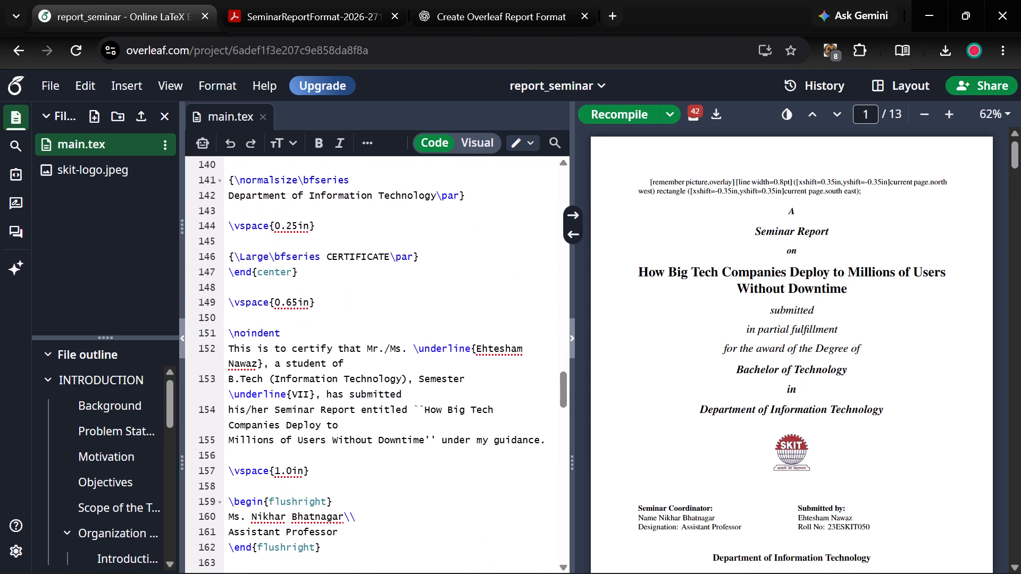
scroll(448, 375, "up", 5)
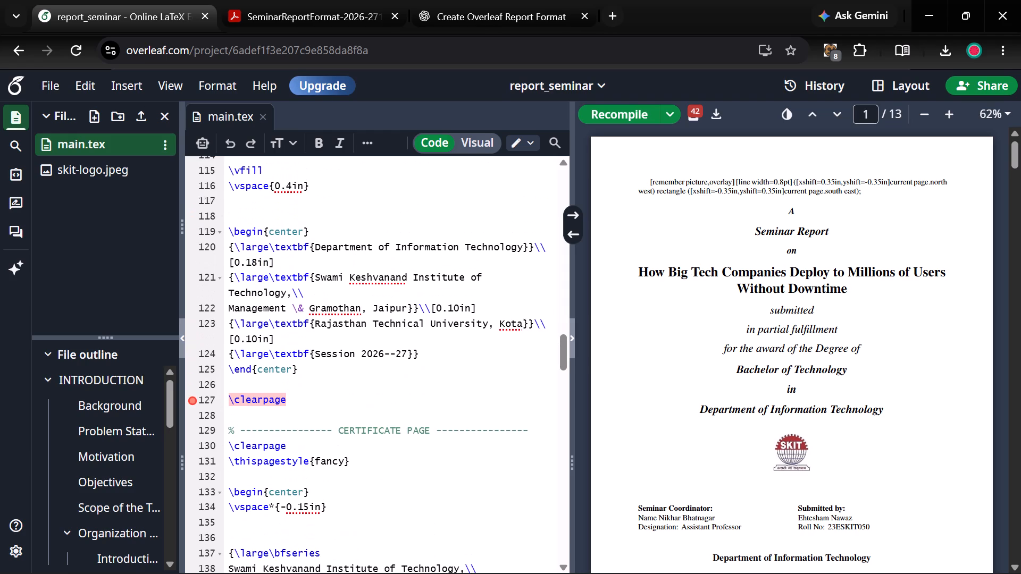
left_click_drag(337, 400, 239, 36)
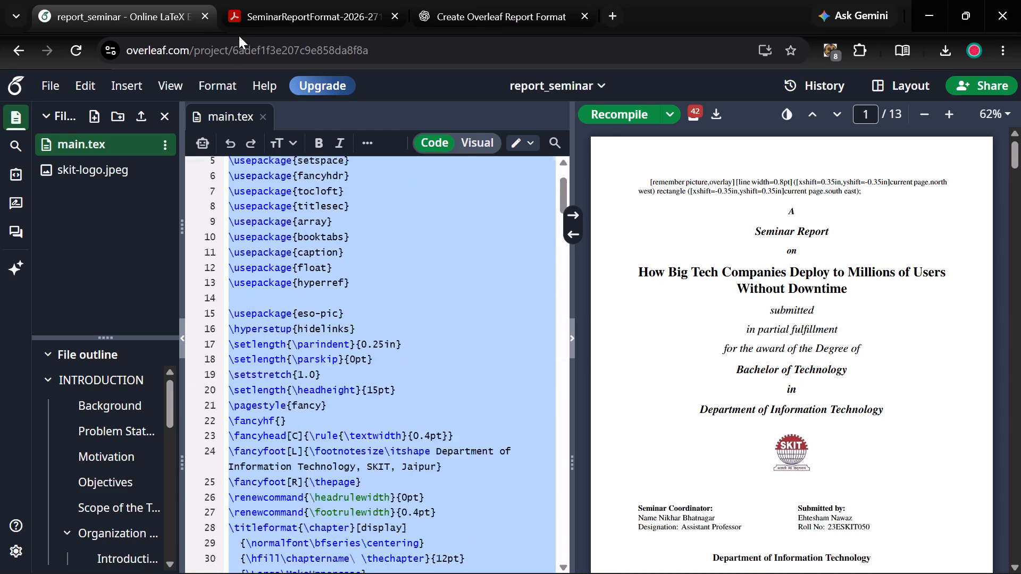
left_click_drag(239, 36, 238, 36)
key("ctrl+v")
scroll(425, 254, "up", 5)
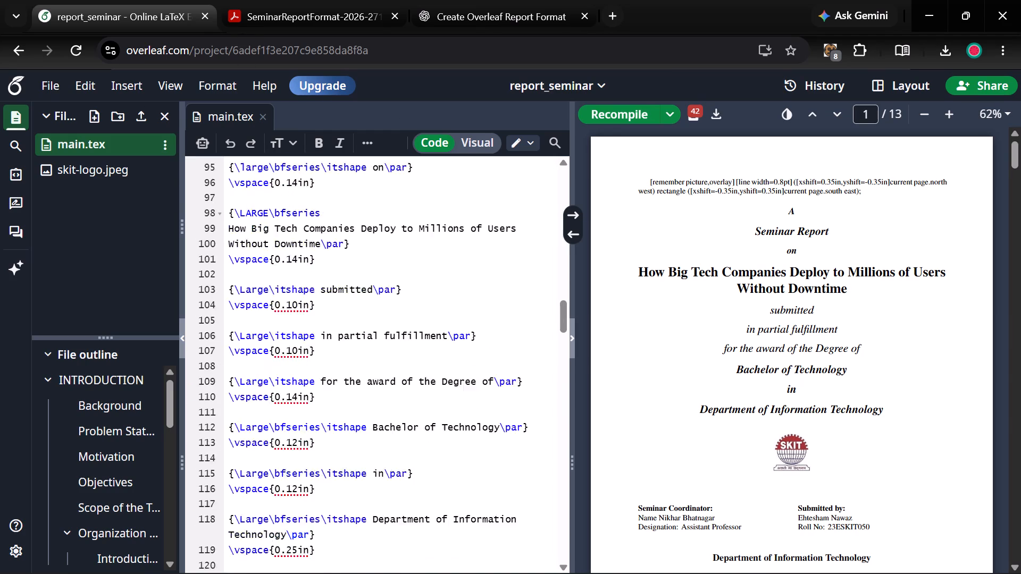
scroll(425, 254, "up", 20)
scroll(425, 254, "up", 6)
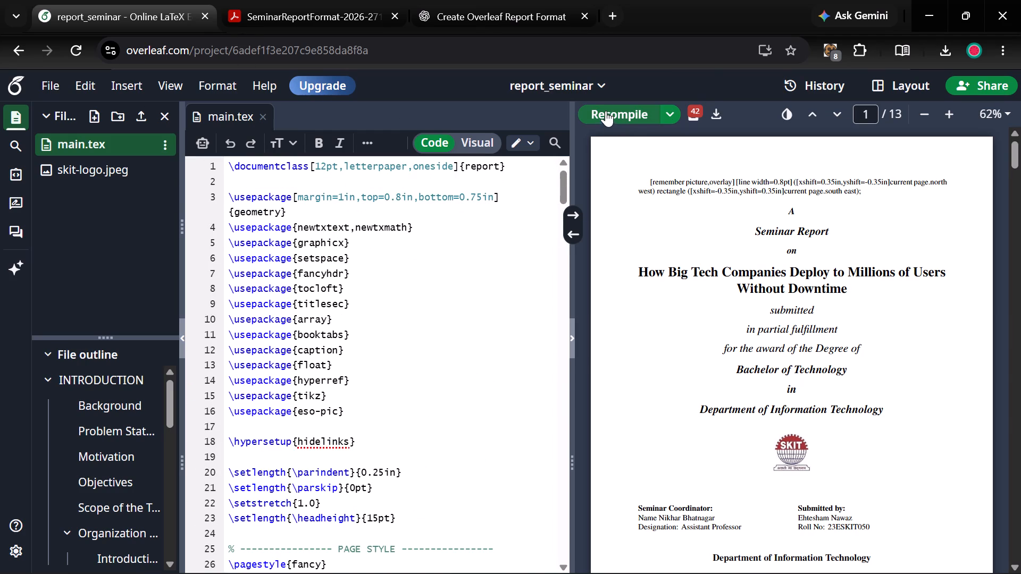
Recompile the report and examine the border and page number clearance on the cover, certificate, acknowledgement and contents pages.
left_click(606, 109)
scroll(438, 221, "down", 1)
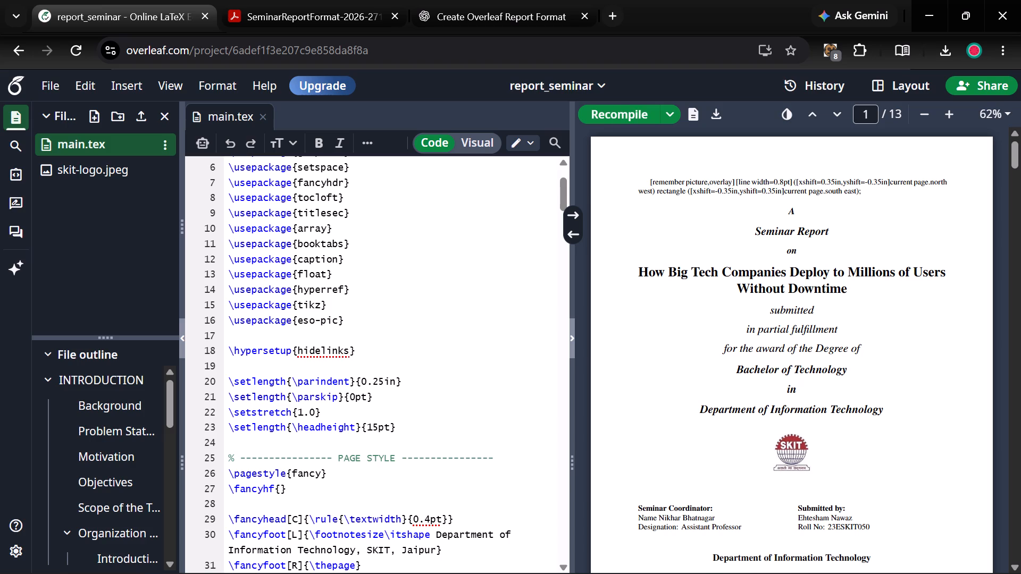
scroll(734, 329, "down", 1)
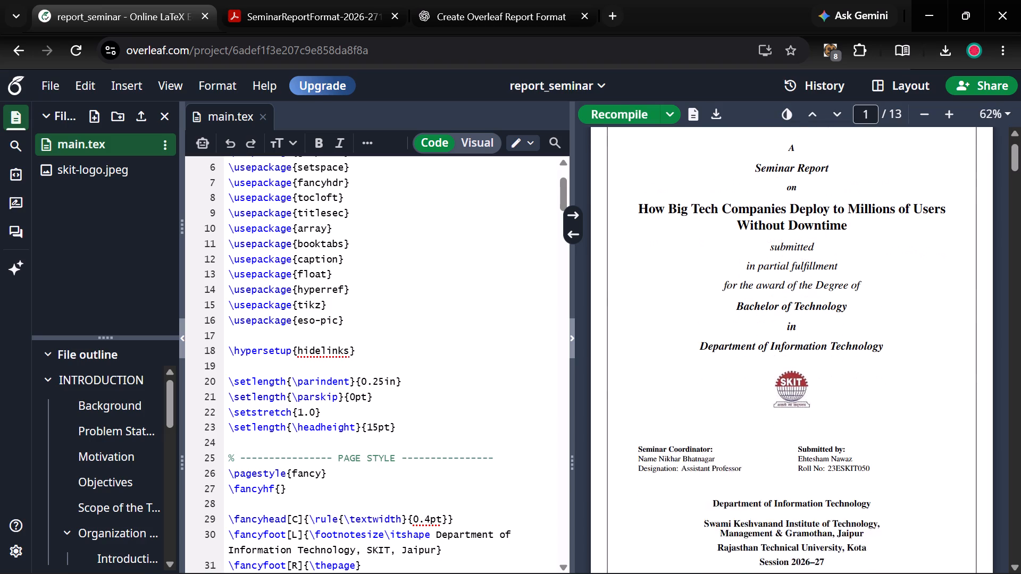
scroll(734, 329, "down", 3)
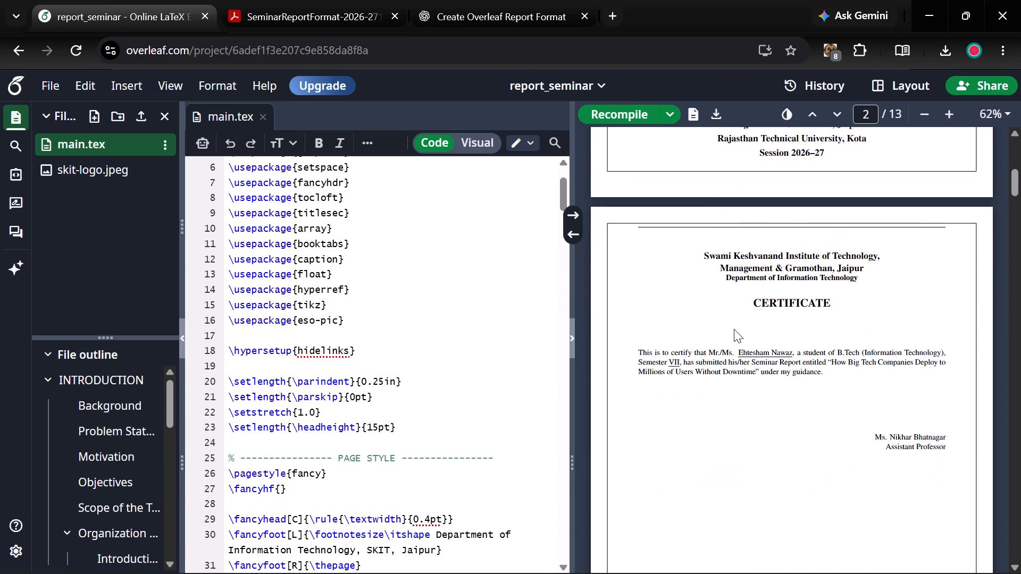
scroll(734, 329, "down", 3)
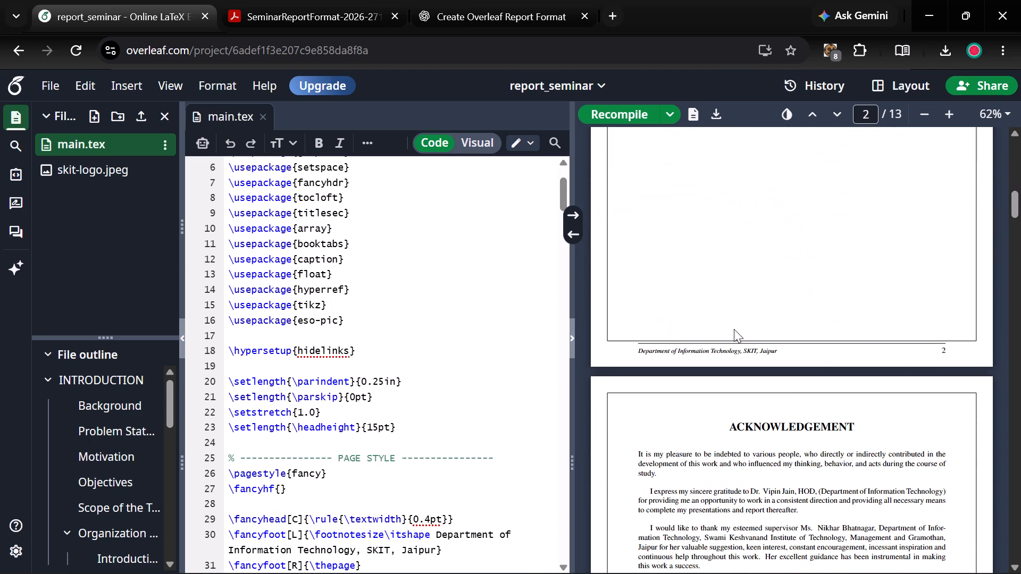
scroll(734, 329, "down", 1)
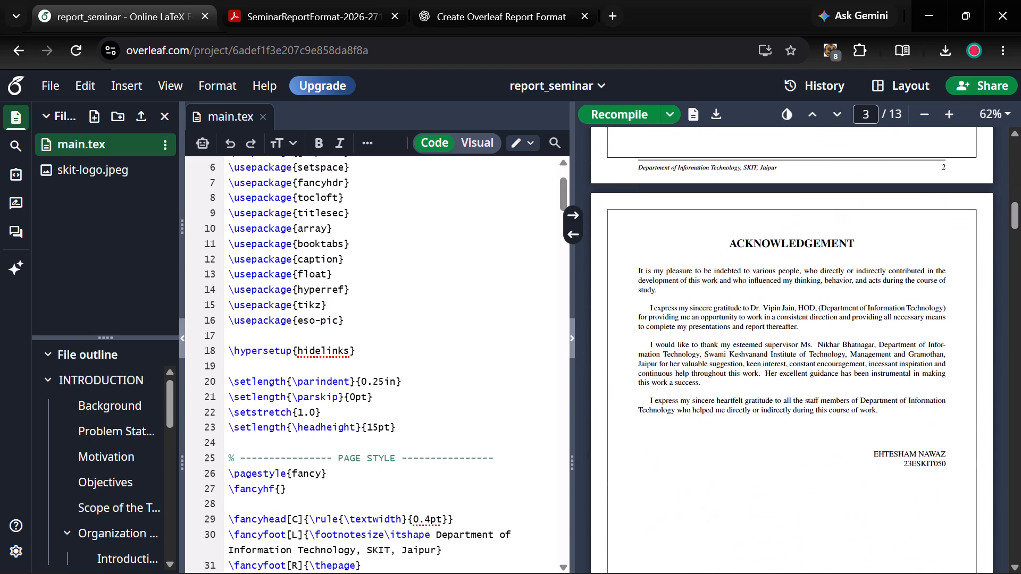
scroll(734, 329, "down", 2)
scroll(734, 329, "up", 2)
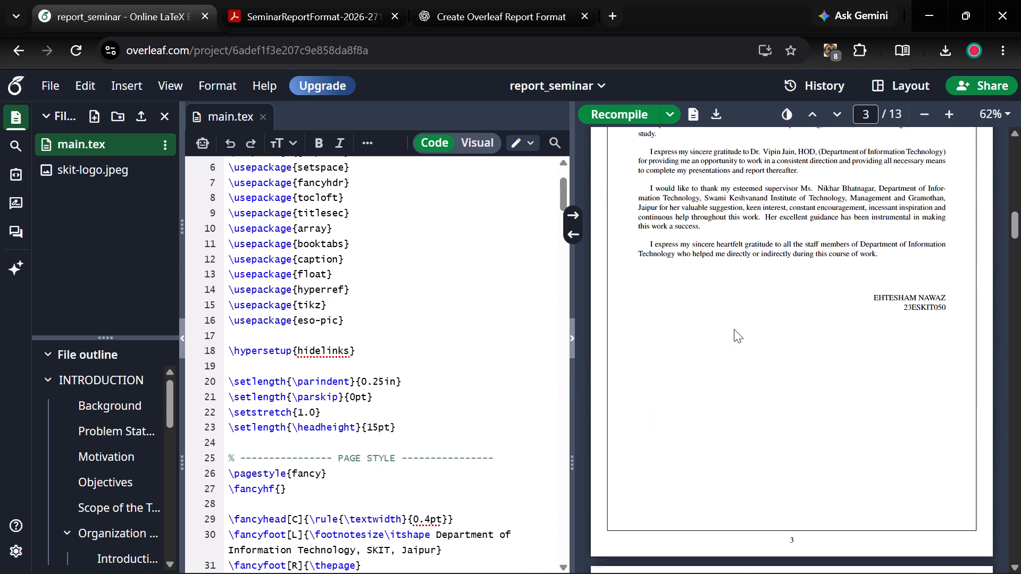
scroll(734, 329, "up", 1)
scroll(734, 329, "down", 3)
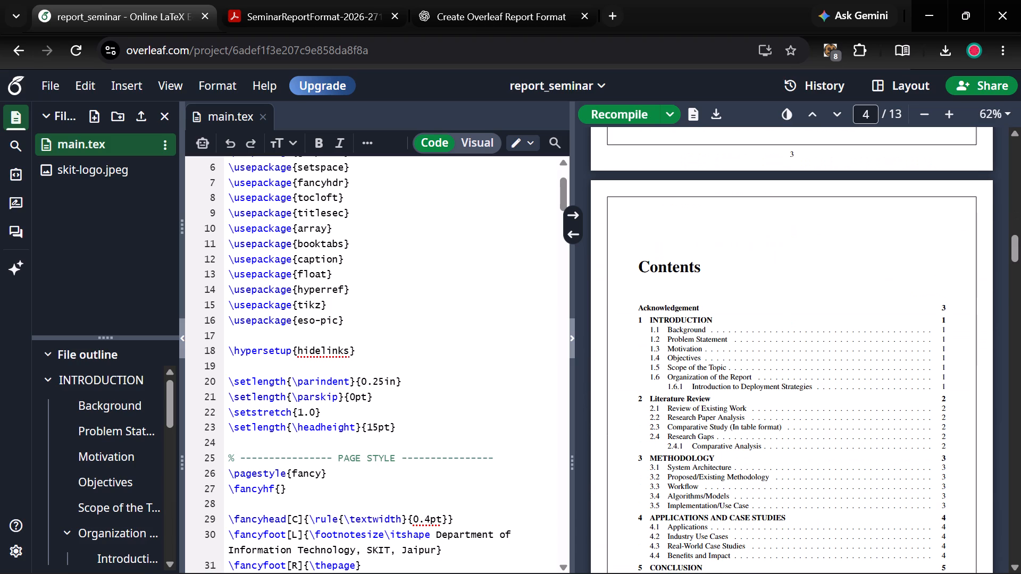
scroll(734, 329, "up", 4)
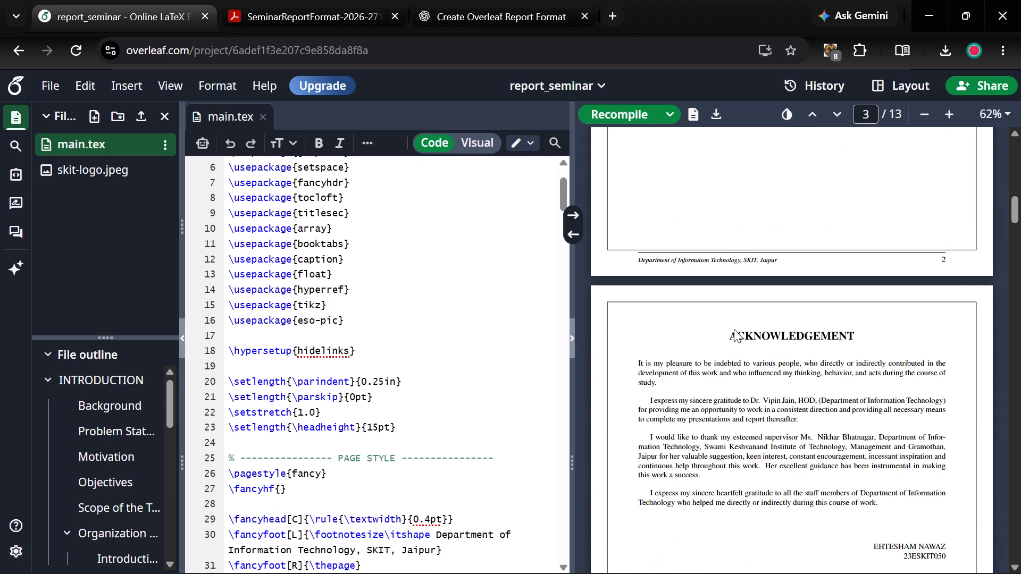
Compare the Acknowledgement and Contents pages of the compiled report with the same pages in the Classroom reference document.
scroll(734, 329, "down", 5)
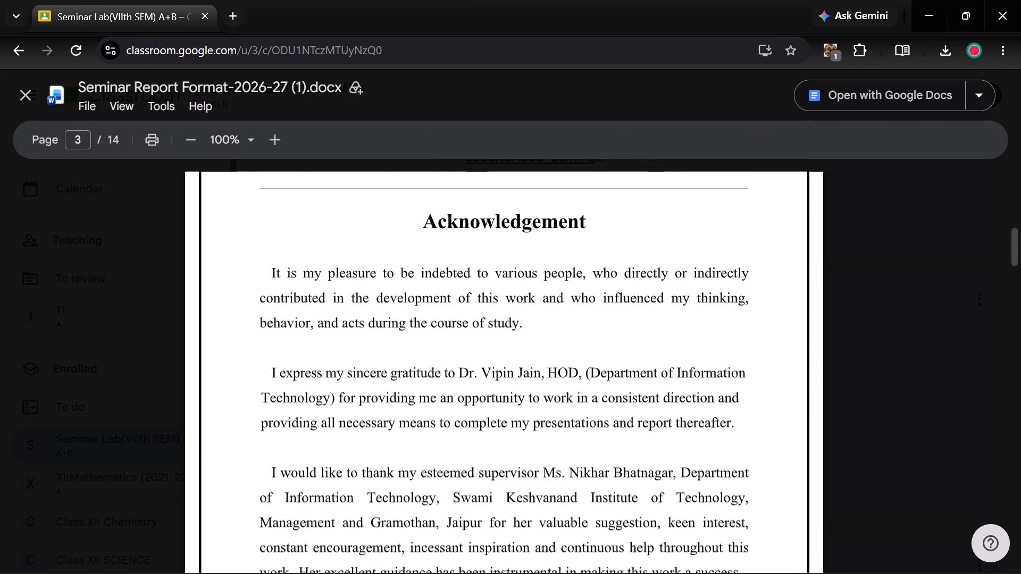
scroll(734, 329, "down", 7)
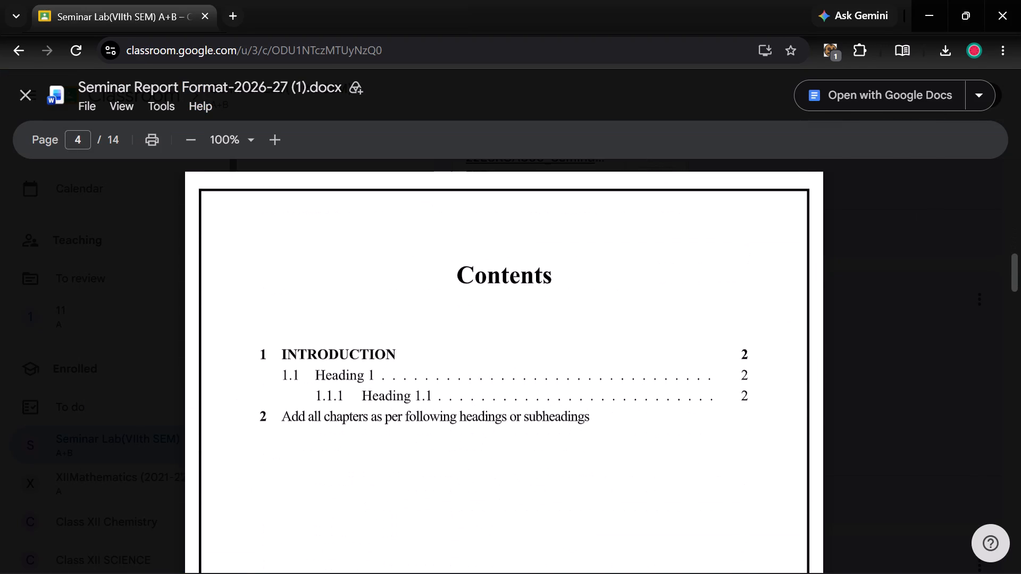
scroll(545, 322, "down", 1)
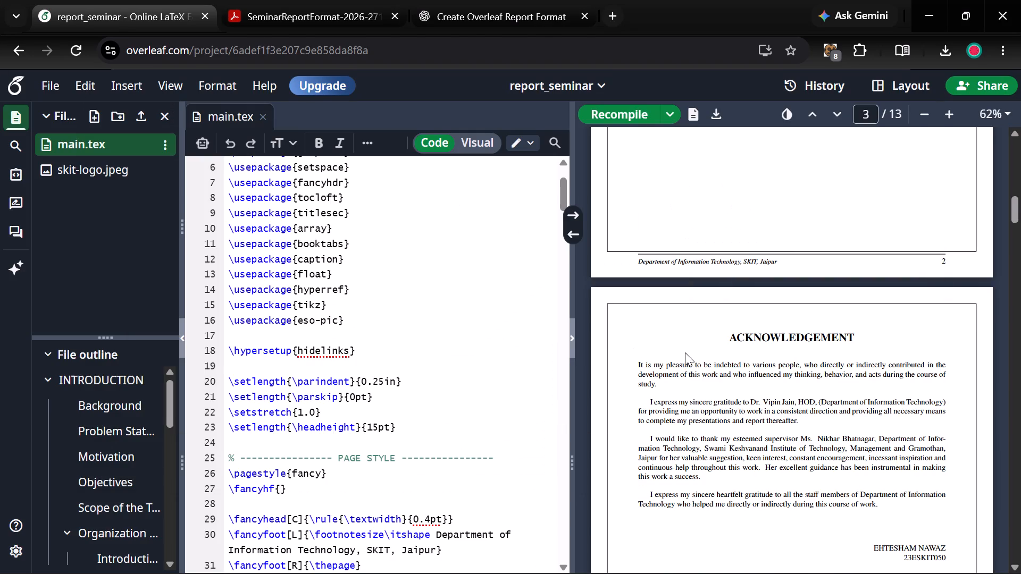
scroll(686, 352, "down", 5)
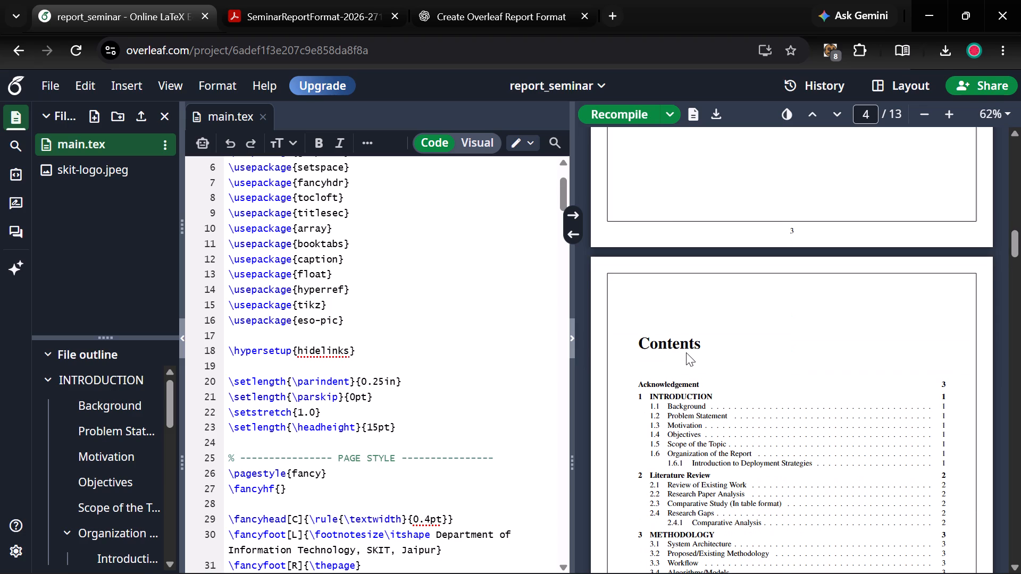
scroll(686, 352, "up", 1)
scroll(440, 348, "down", 3)
scroll(672, 373, "up", 1)
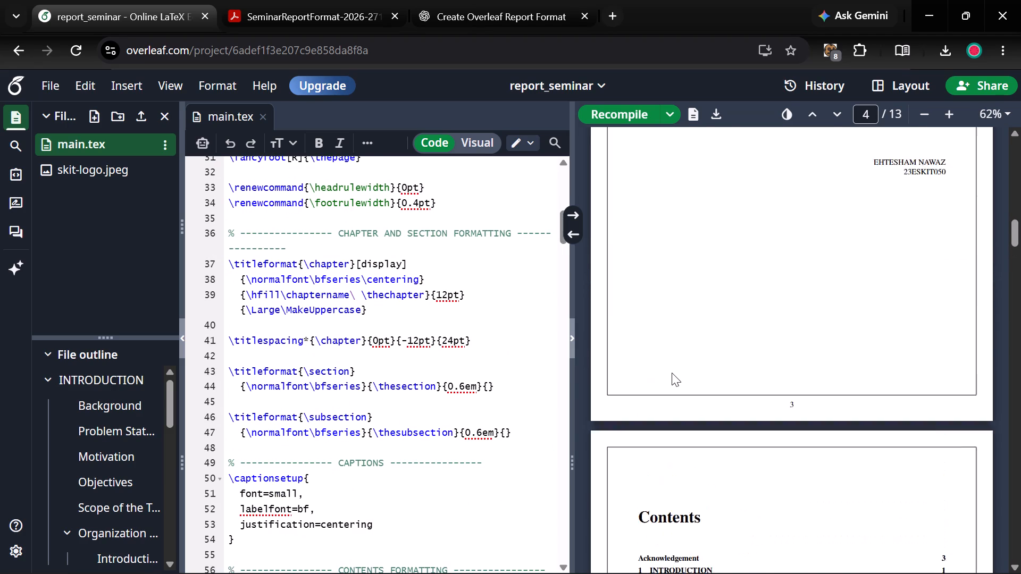
scroll(672, 373, "up", 2)
Look over the main.tex code from the contents formatting through the cover, certificate and acknowledgement sections to the Chapter 1 INTRODUCTION heading.
scroll(372, 342, "down", 2)
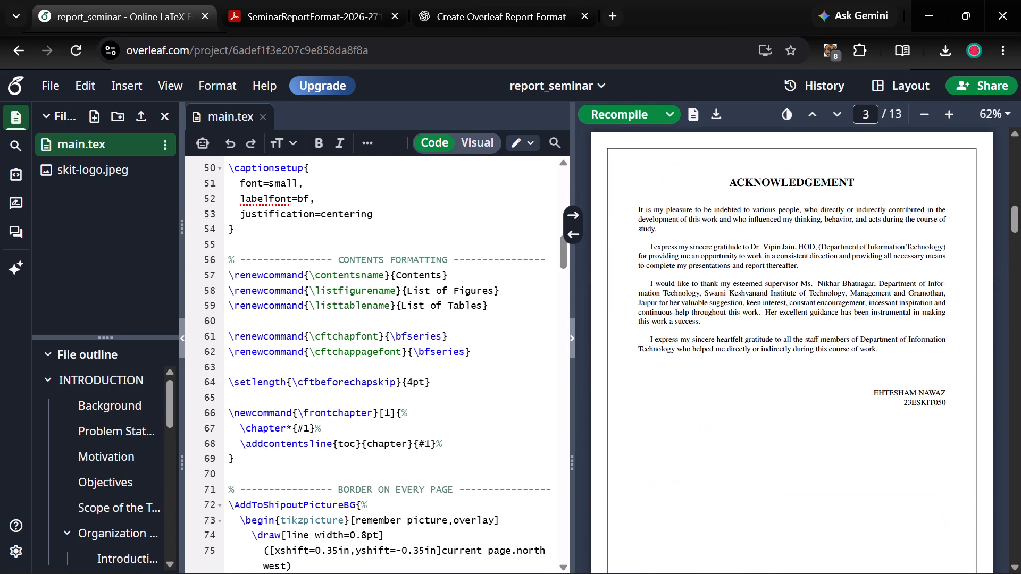
scroll(372, 342, "down", 5)
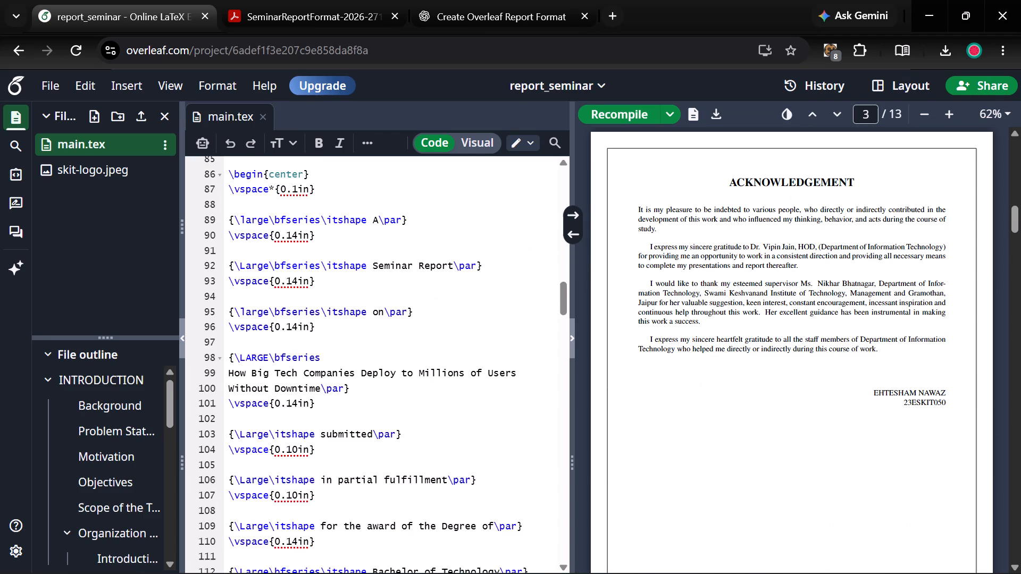
scroll(372, 342, "down", 5)
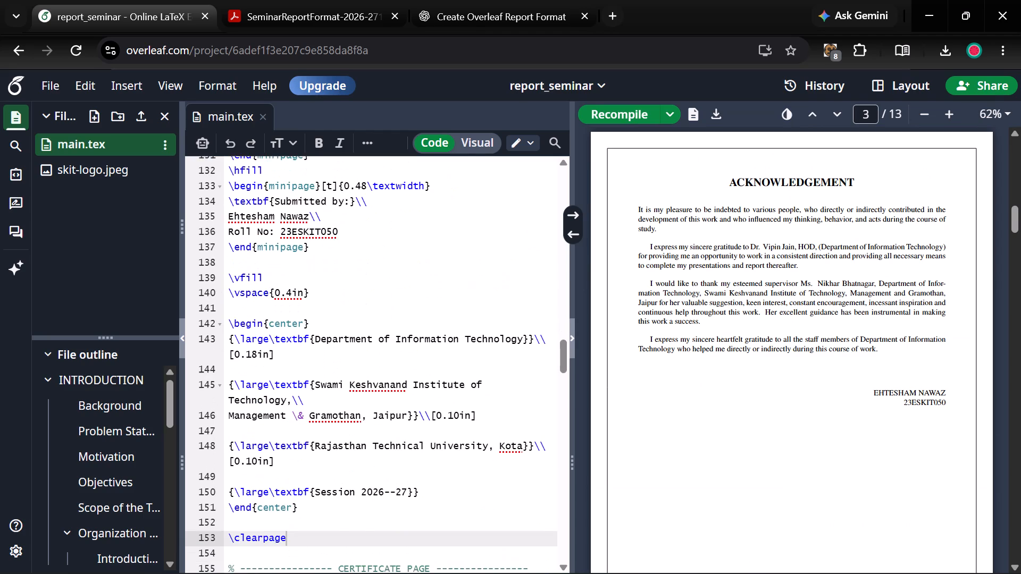
scroll(372, 342, "down", 6)
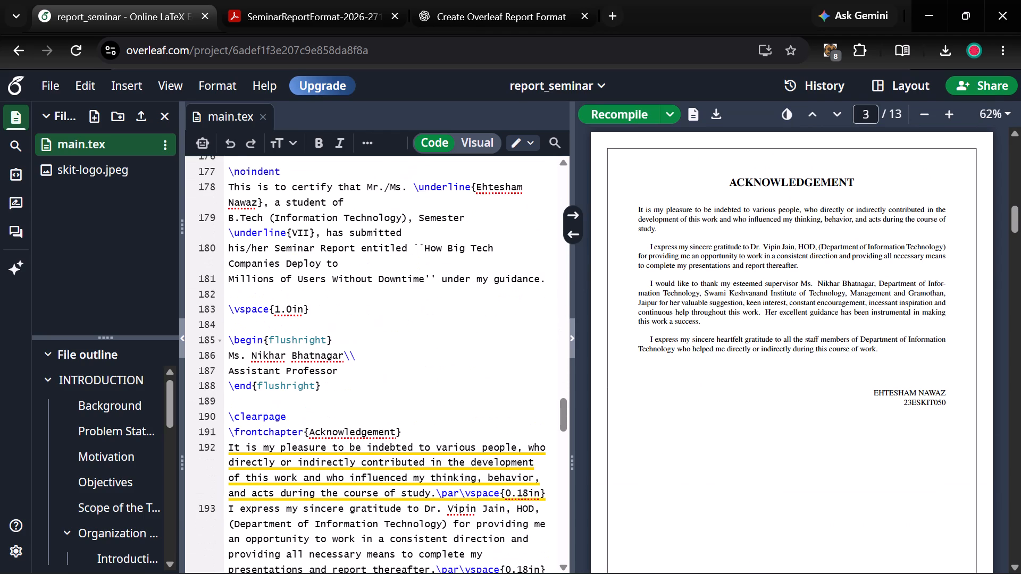
scroll(372, 342, "down", 5)
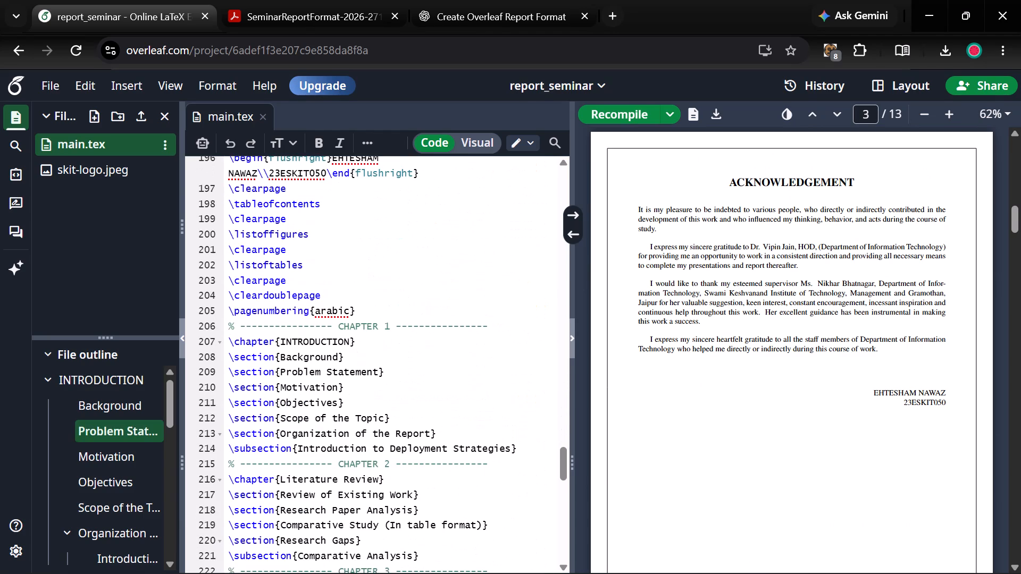
left_click(358, 345)
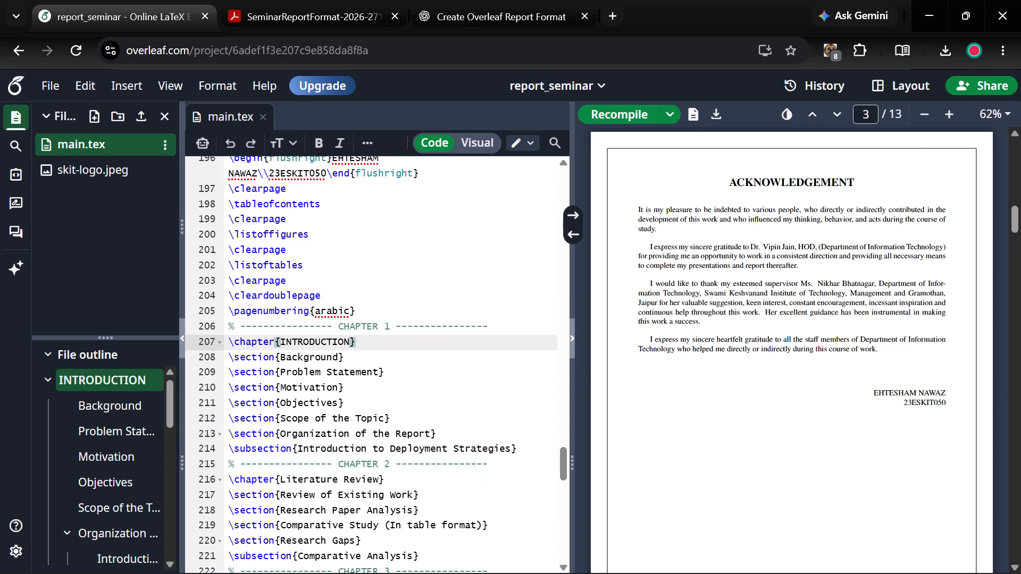
Switch to the Classroom reference document and examine its layout from the Contents page through the Chapter 1 Introduction headings and figure.
scroll(623, 360, "down", 3)
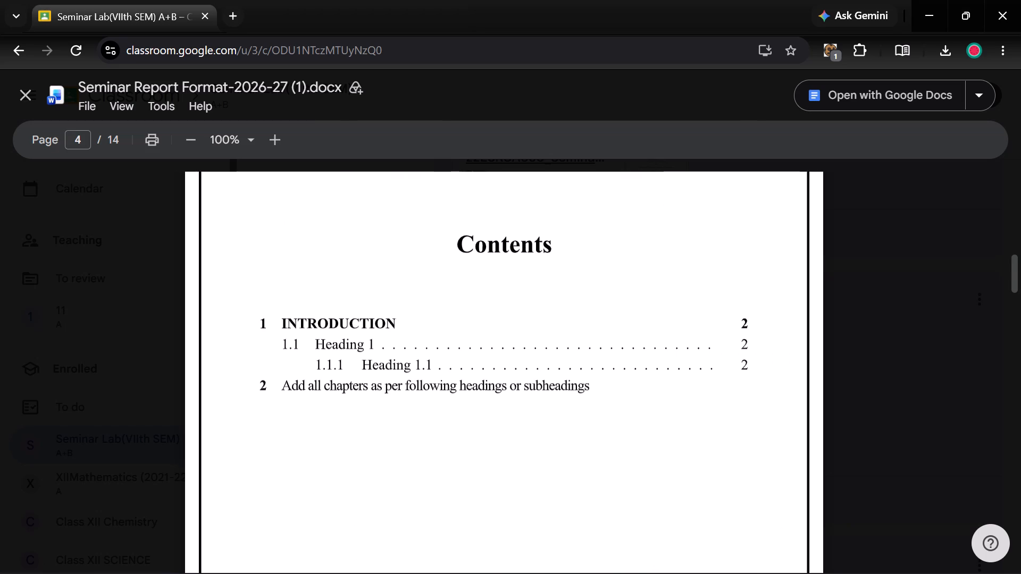
scroll(489, 360, "down", 8)
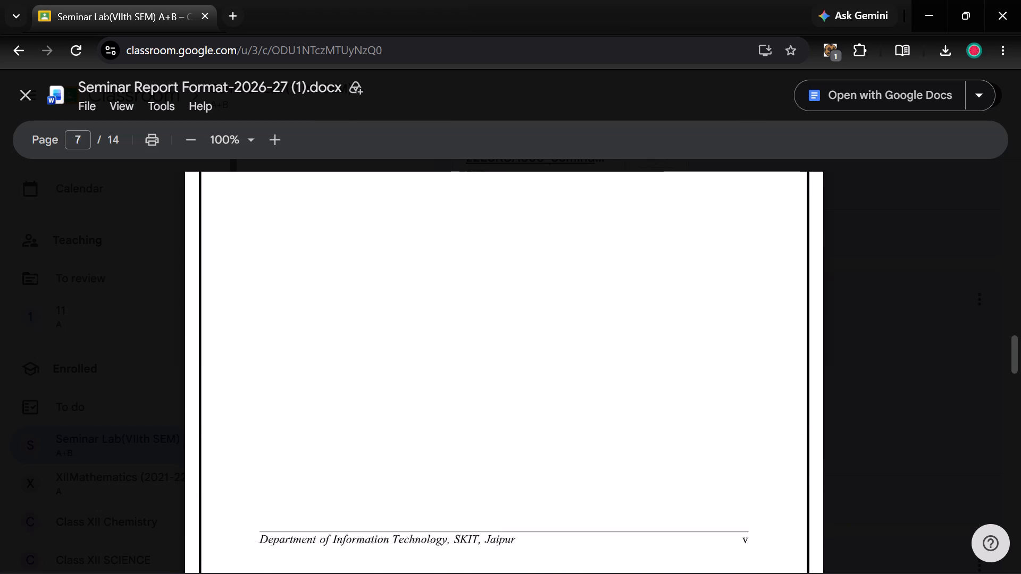
scroll(489, 360, "down", 4)
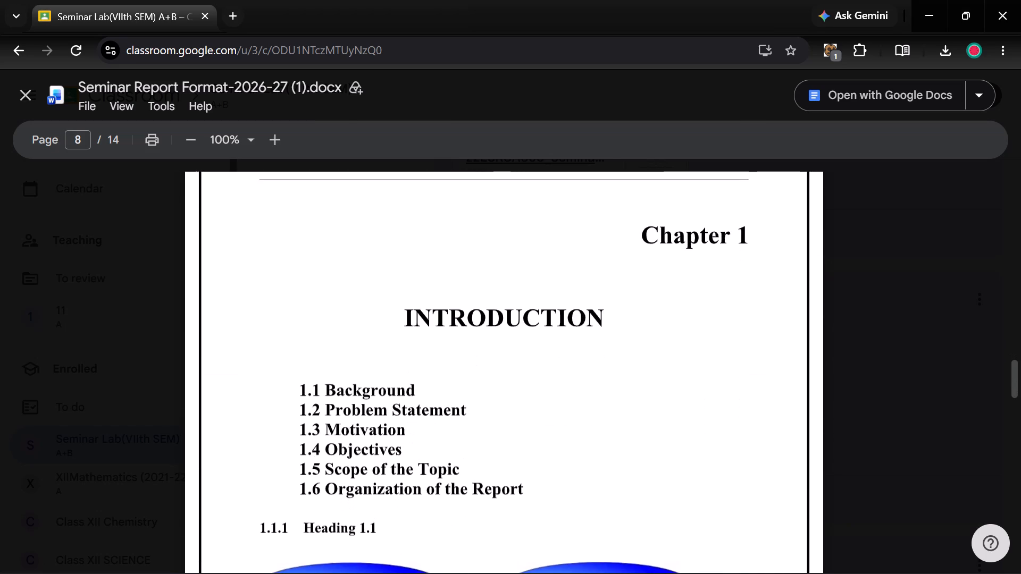
scroll(489, 360, "down", 1)
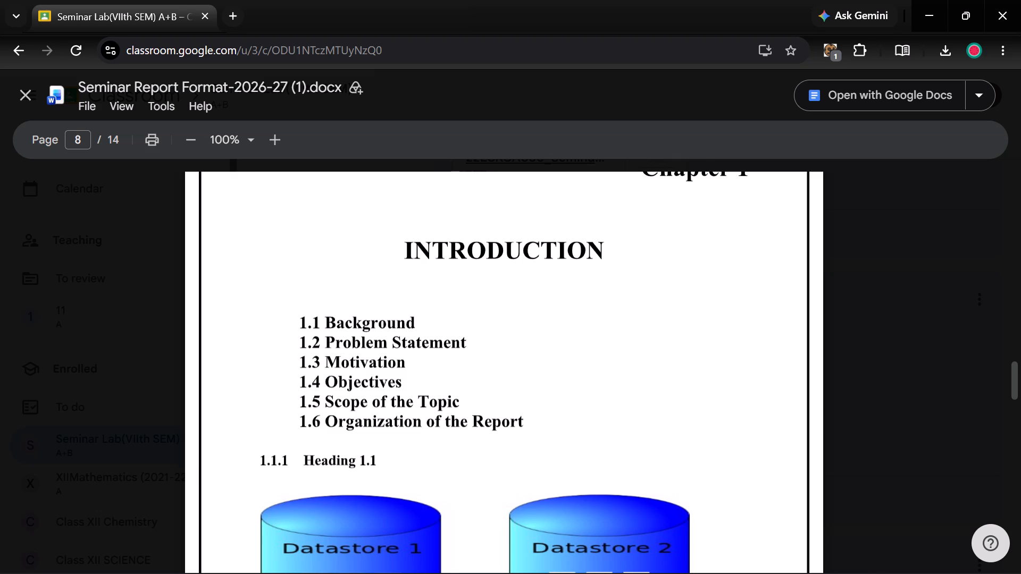
scroll(437, 416, "down", 1)
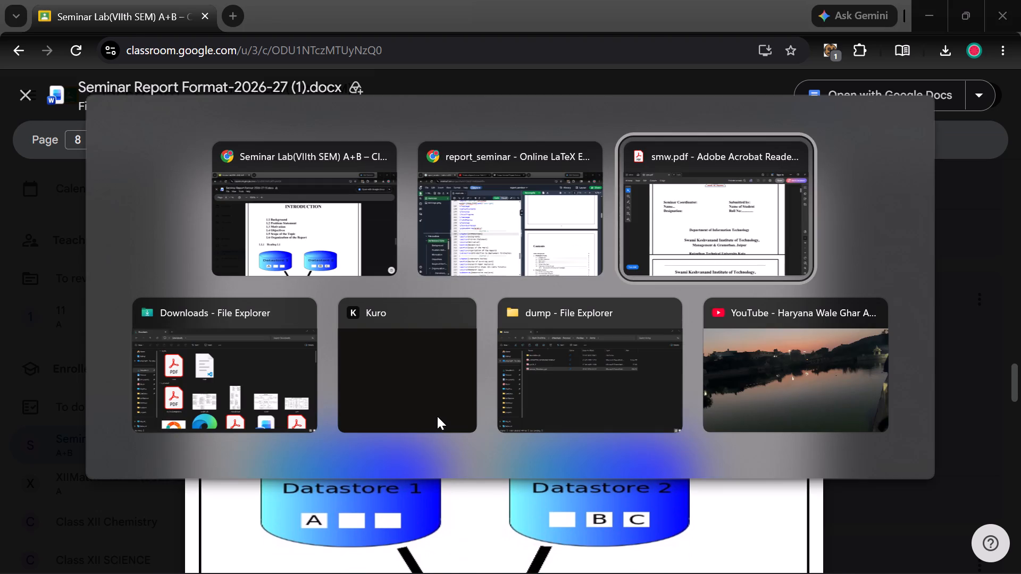
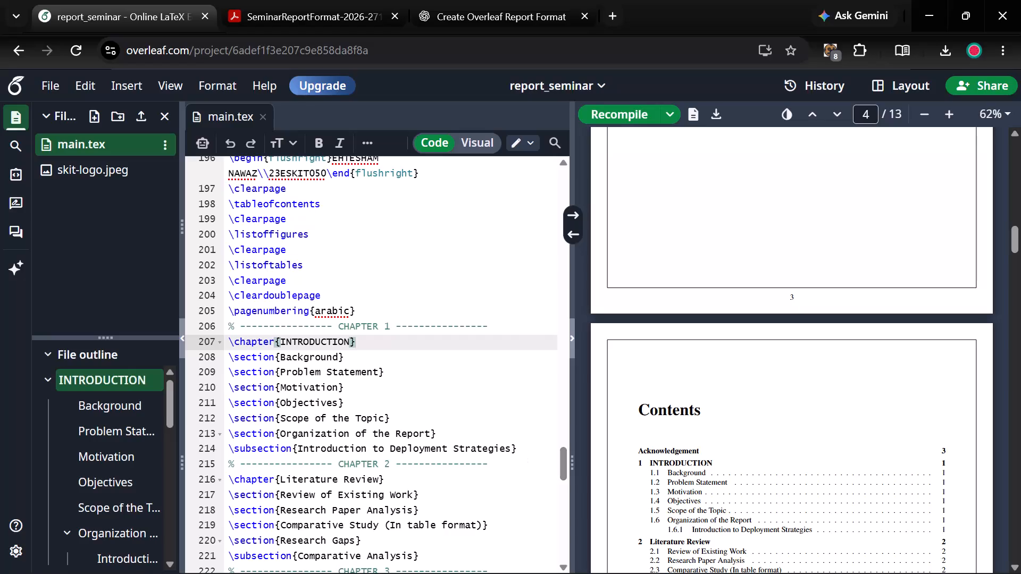
scroll(395, 414, "up", 2)
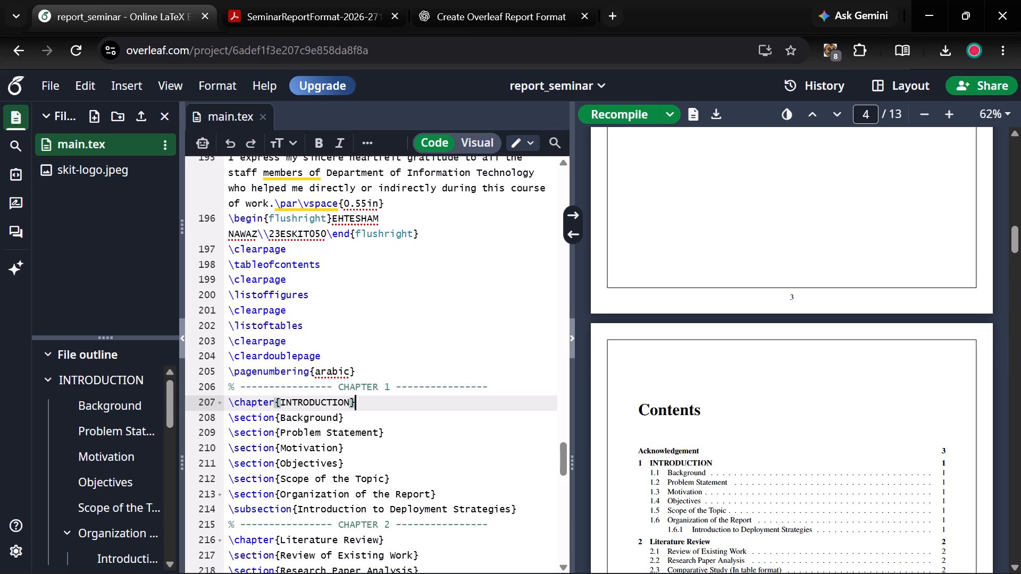
scroll(692, 427, "down", 1)
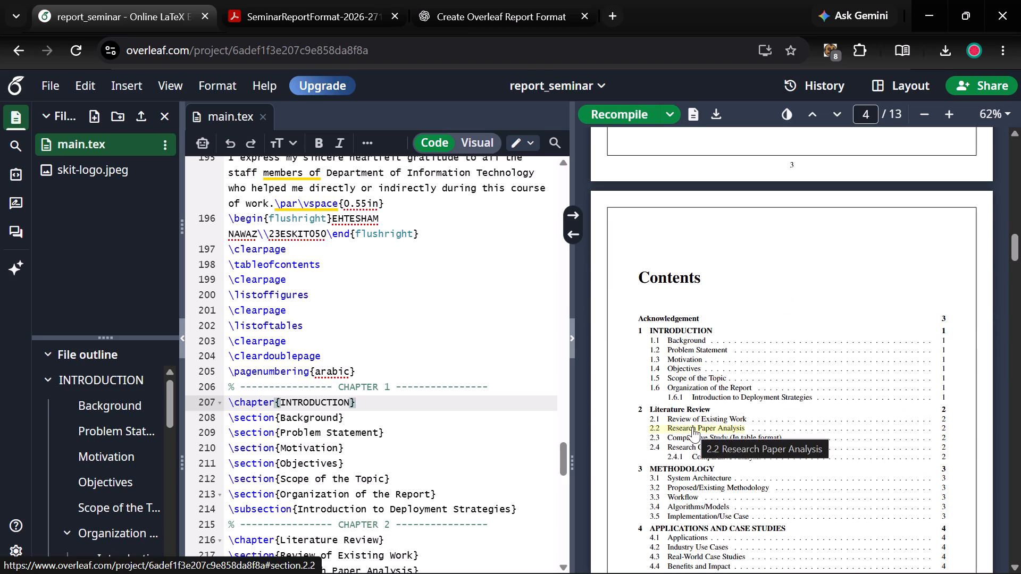
scroll(395, 345, "down", 1)
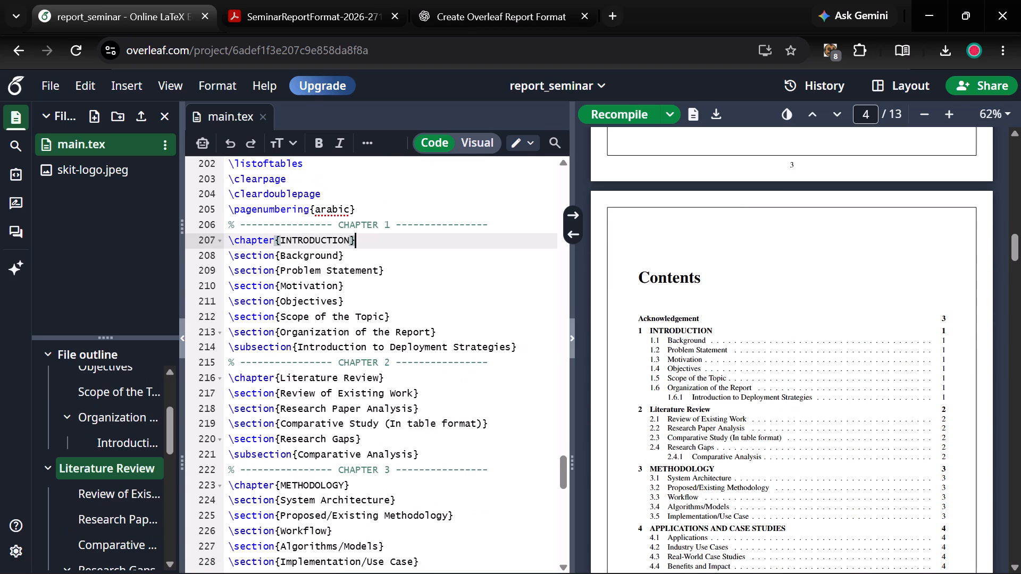
scroll(395, 345, "up", 1)
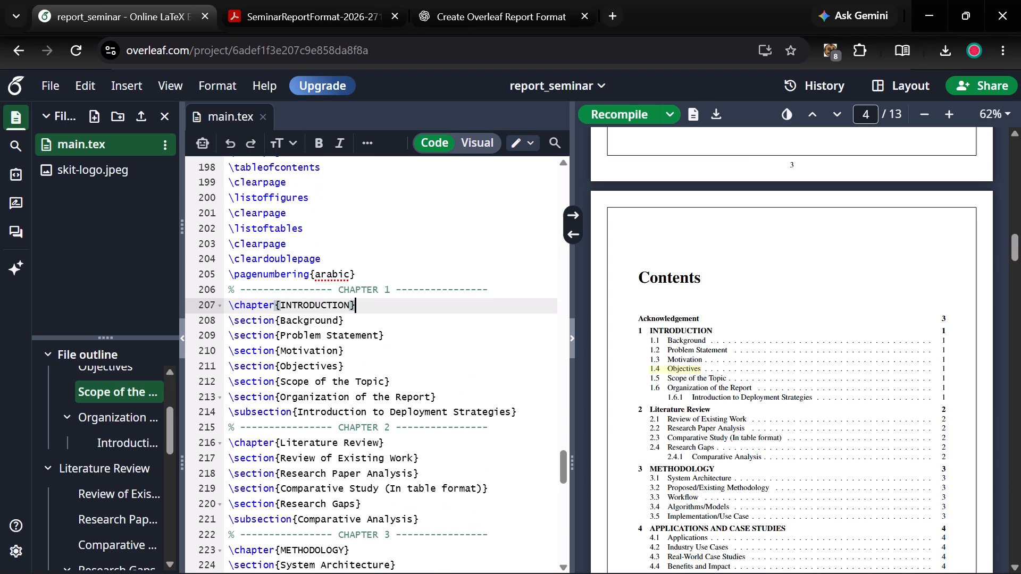
scroll(784, 378, "up", 2)
scroll(784, 378, "down", 2)
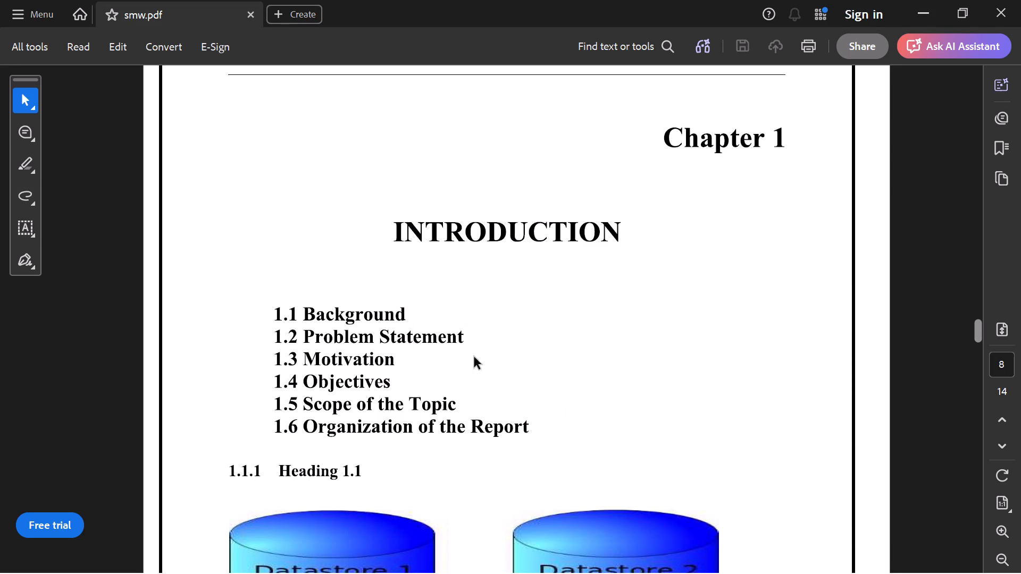
left_click_drag(474, 357, 524, 424)
left_click_drag(277, 313, 508, 422)
scroll(508, 422, "down", 1)
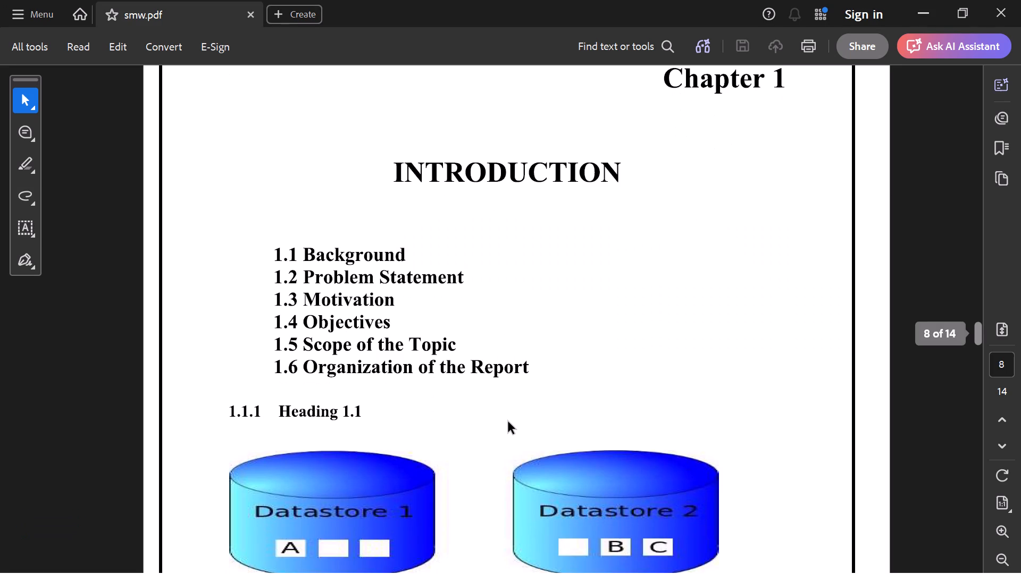
scroll(508, 422, "down", 1)
scroll(514, 333, "down", 2)
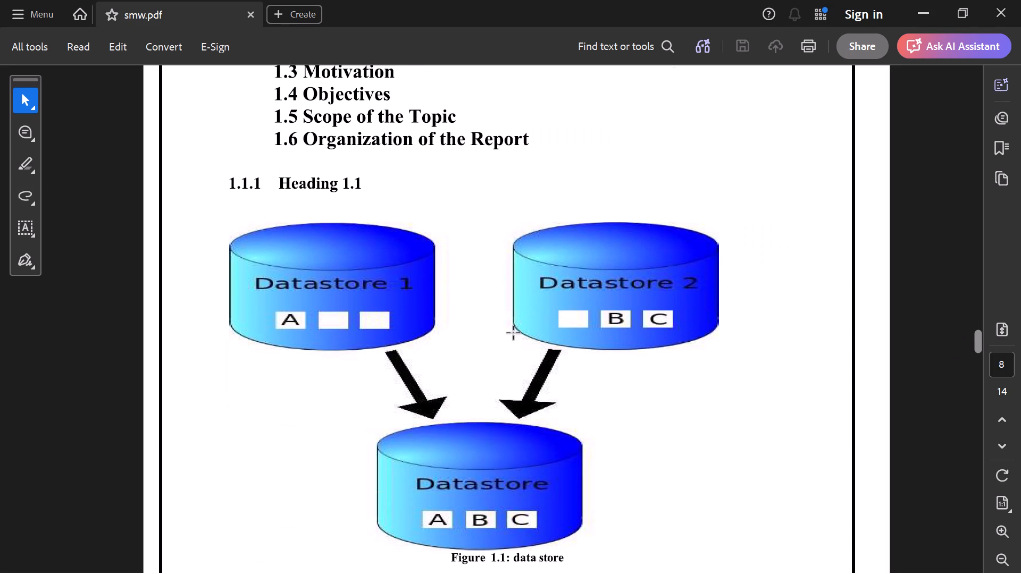
scroll(514, 333, "up", 3)
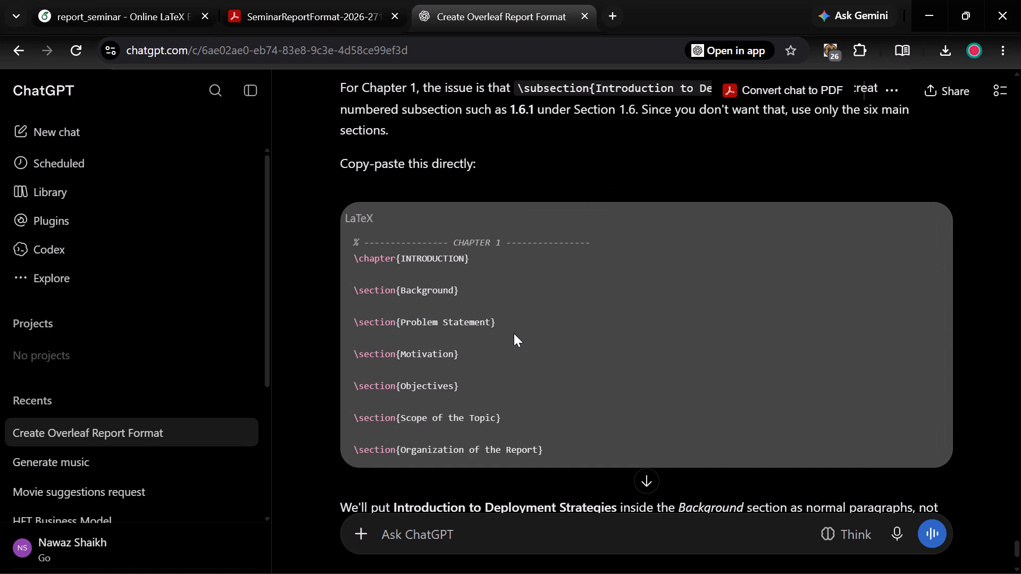
Copy ChatGPT's revised six-section Chapter 1 LaTeX block, replace the existing Chapter 1 code in Overleaf's main.tex with it, and recompile.
left_click(98, 8)
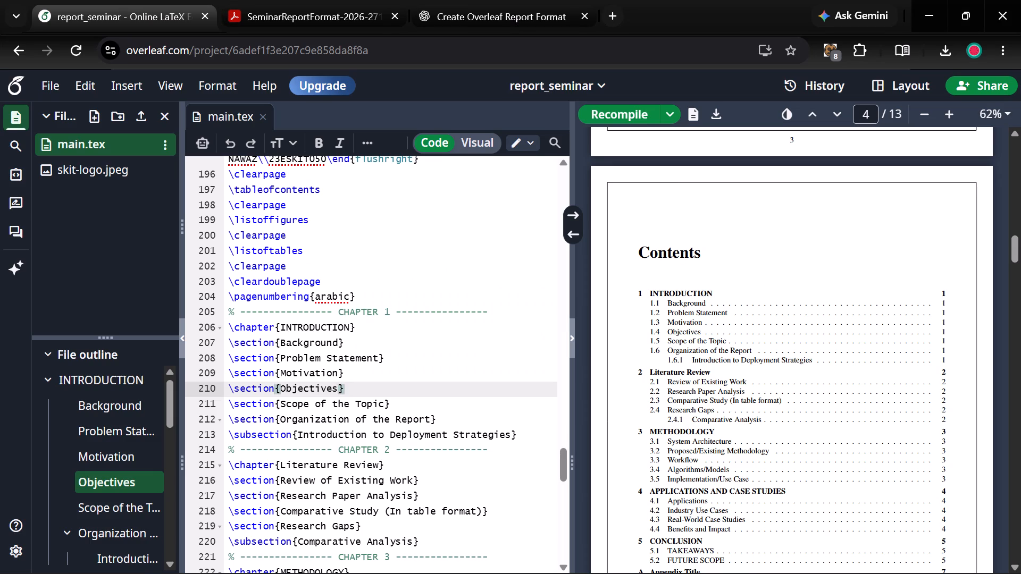
left_click(499, 0)
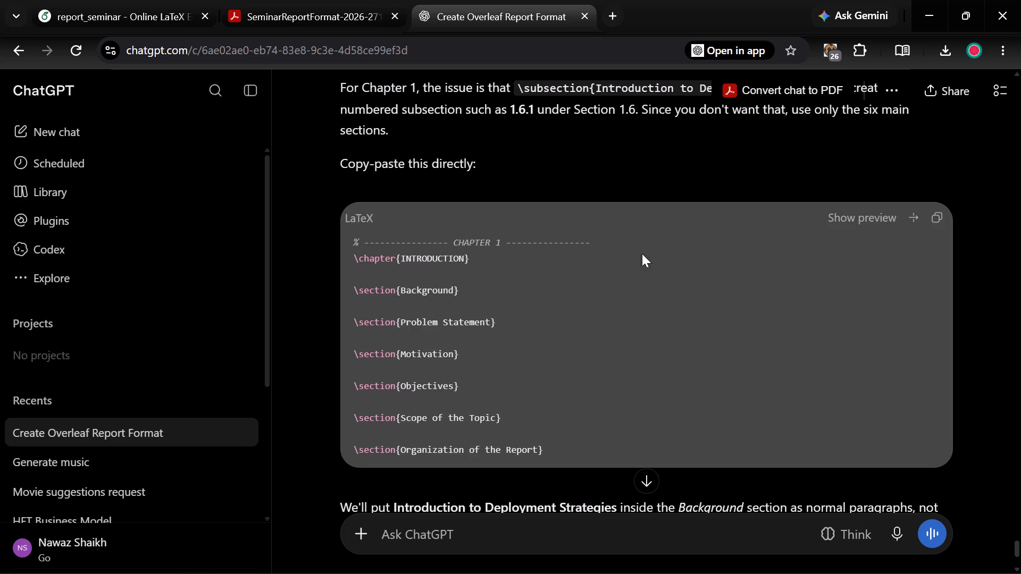
left_click(931, 222)
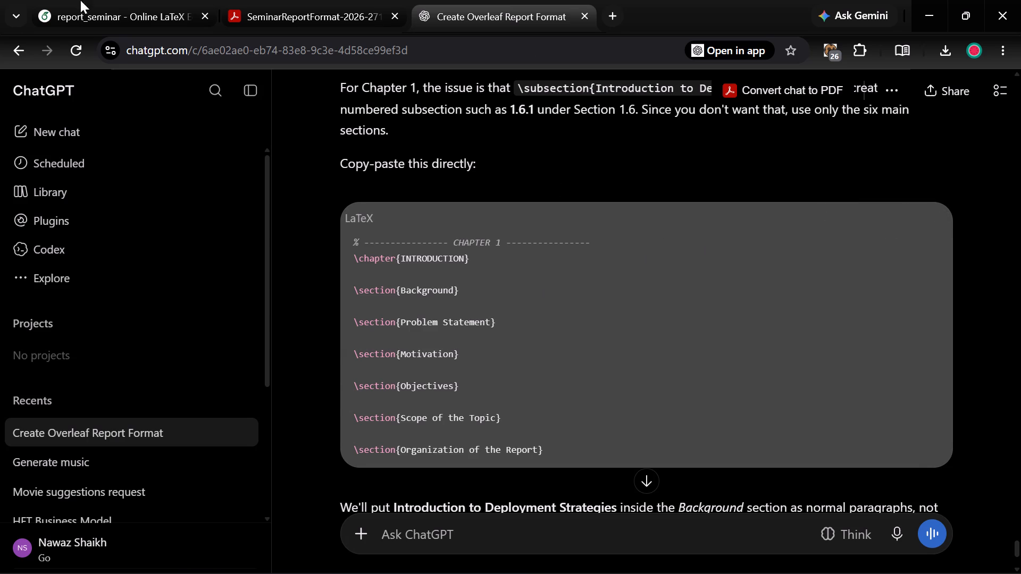
left_click(108, 0)
left_click_drag(526, 428, 222, 318)
key("ctrl+v")
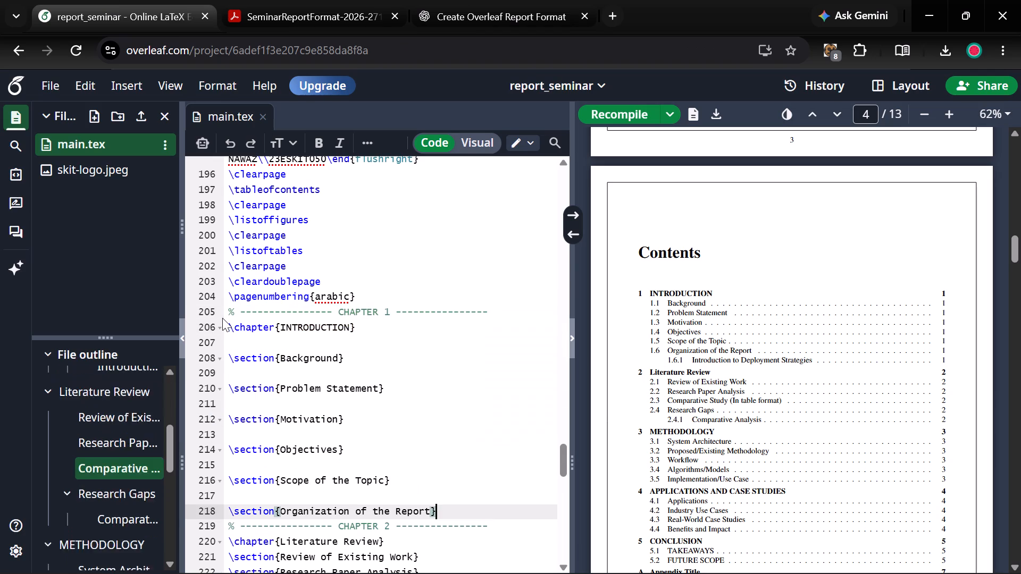
left_click(616, 107)
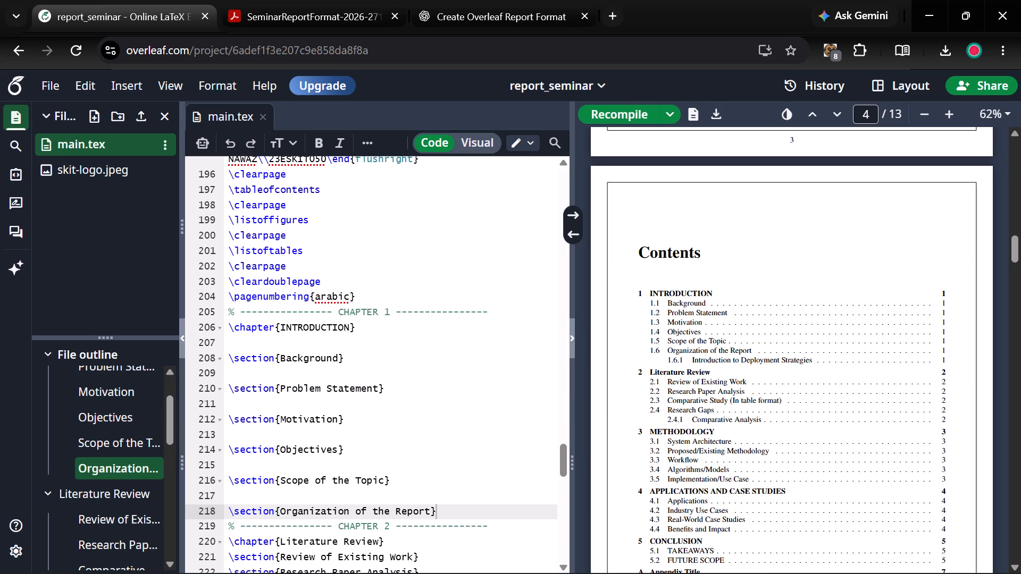
left_click(391, 383)
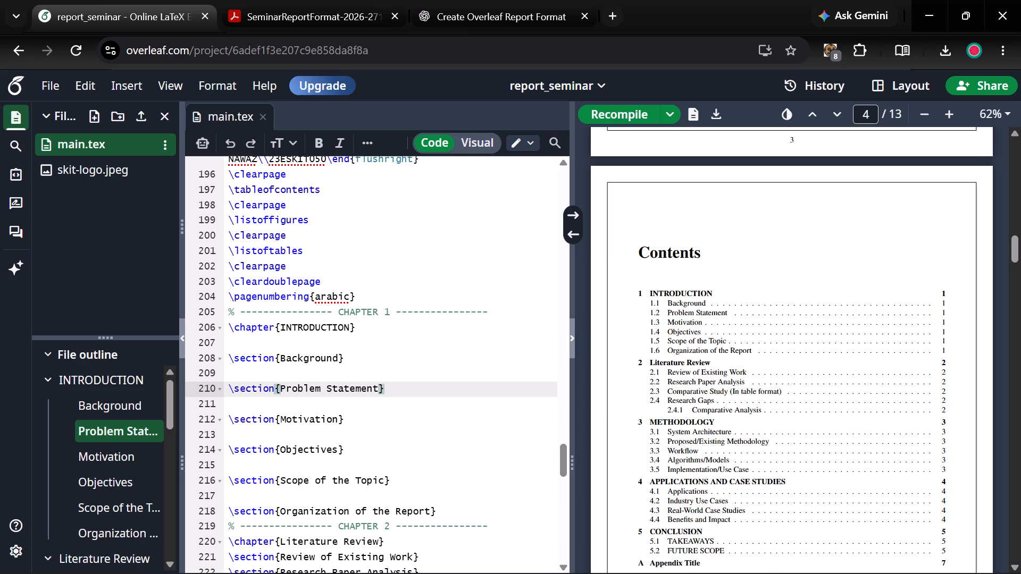
left_click(370, 324)
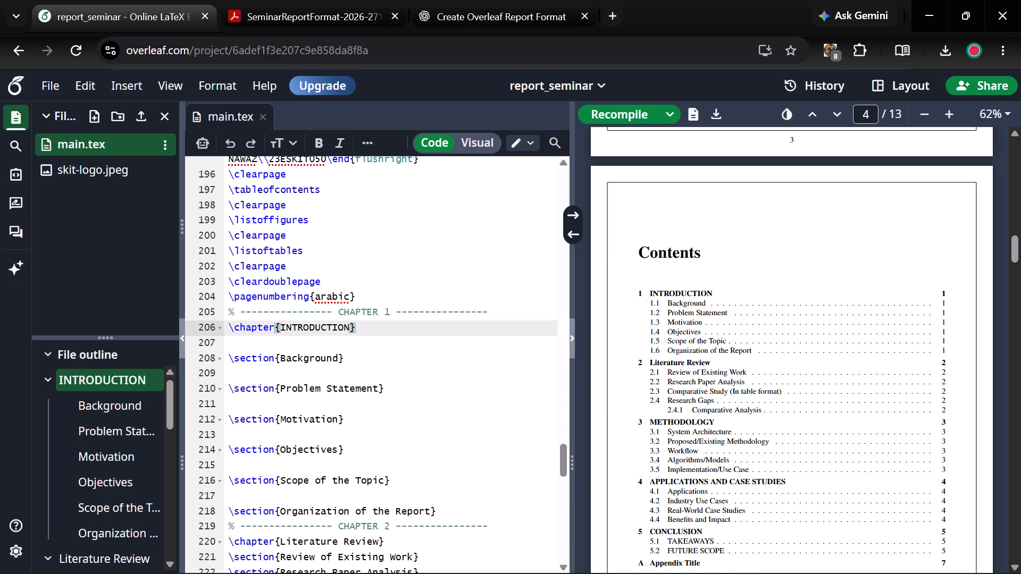